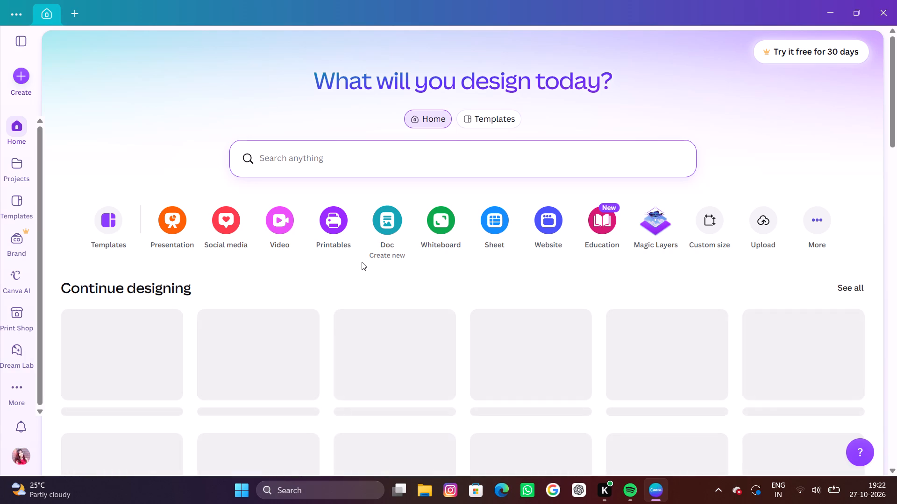
pyautogui.click(476, 114)
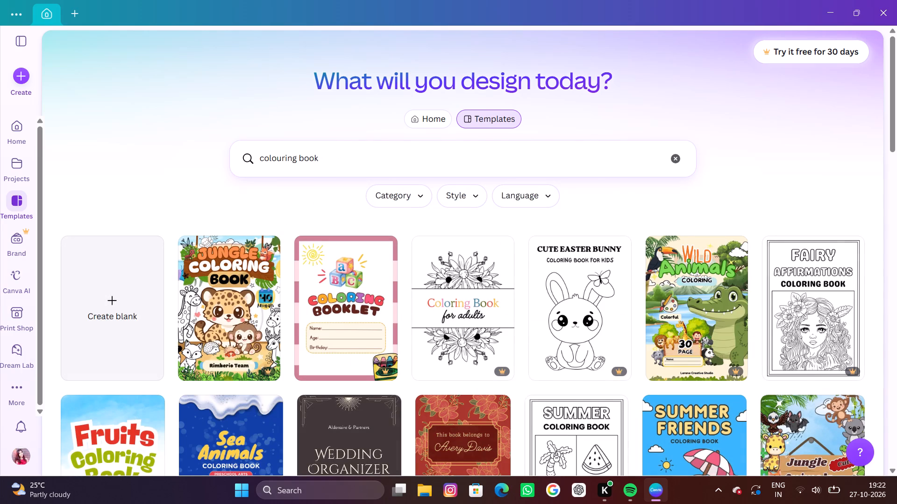
# Browse the colouring book templates and open the pink-bordered "Coloring Booklet" template with the ABC blocks.
pyautogui.scroll(-1, 329, 166)
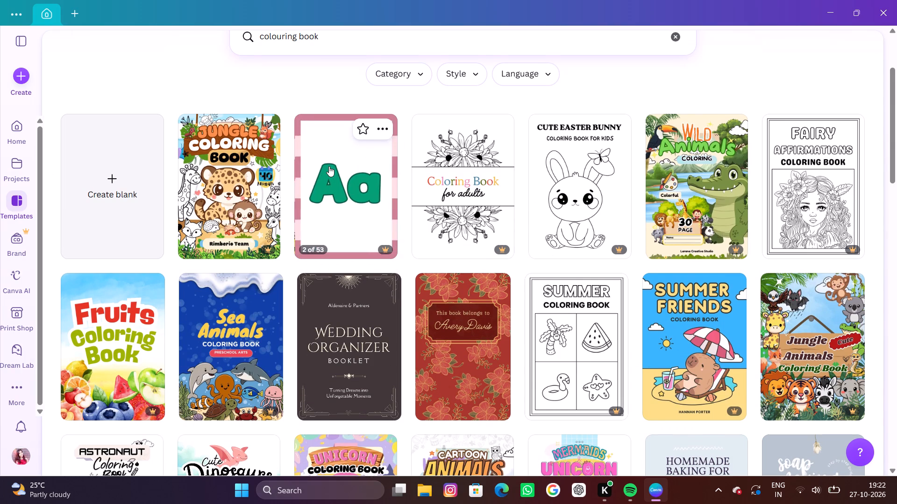
pyautogui.scroll(-3, 329, 166)
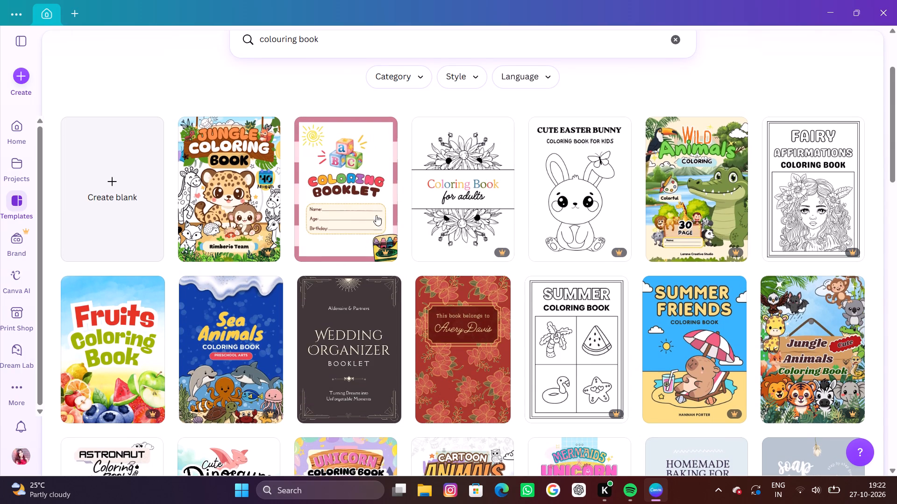
pyautogui.click(385, 248)
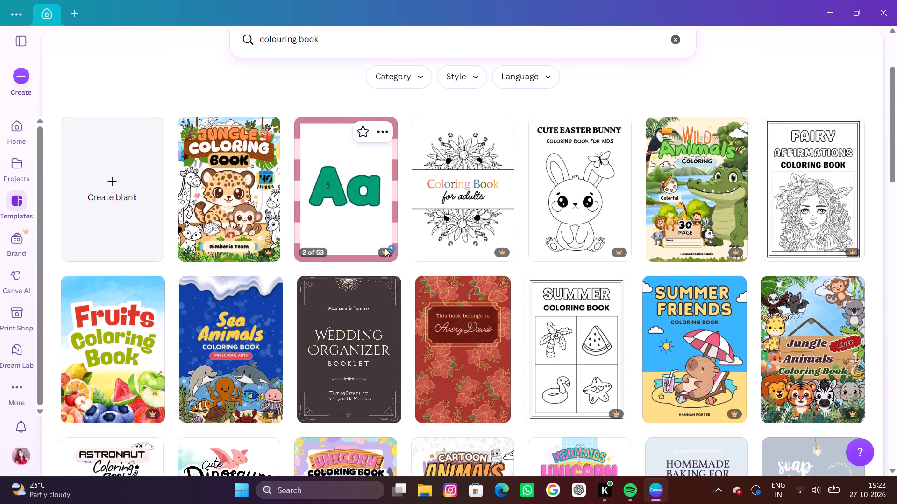
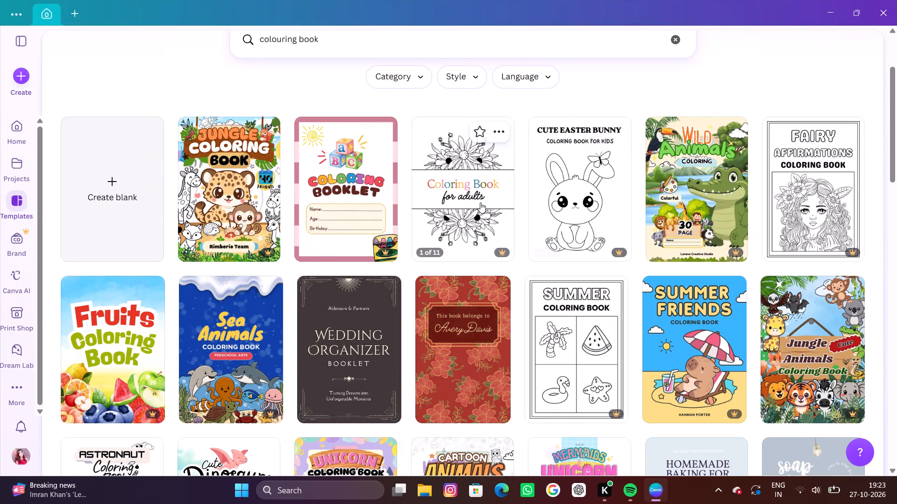
# Look through the colouring book template results for another suitable design.
pyautogui.scroll(-1, 519, 278)
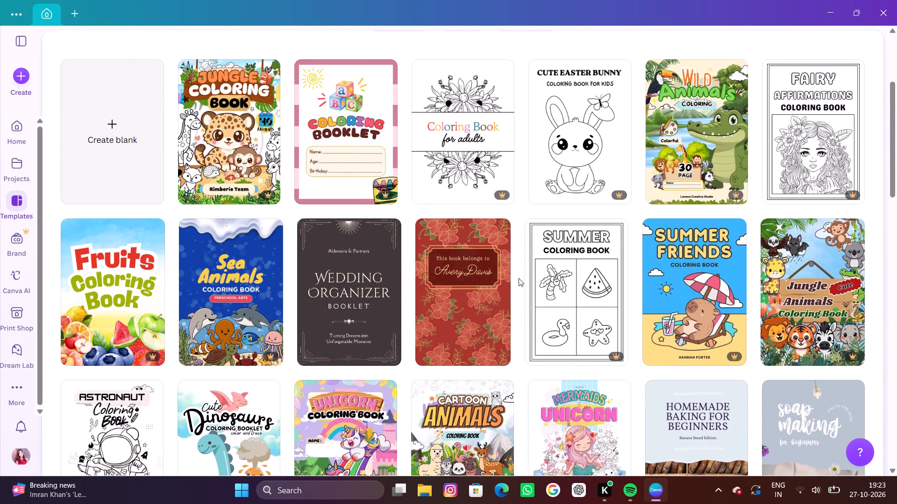
pyautogui.scroll(-1, 519, 278)
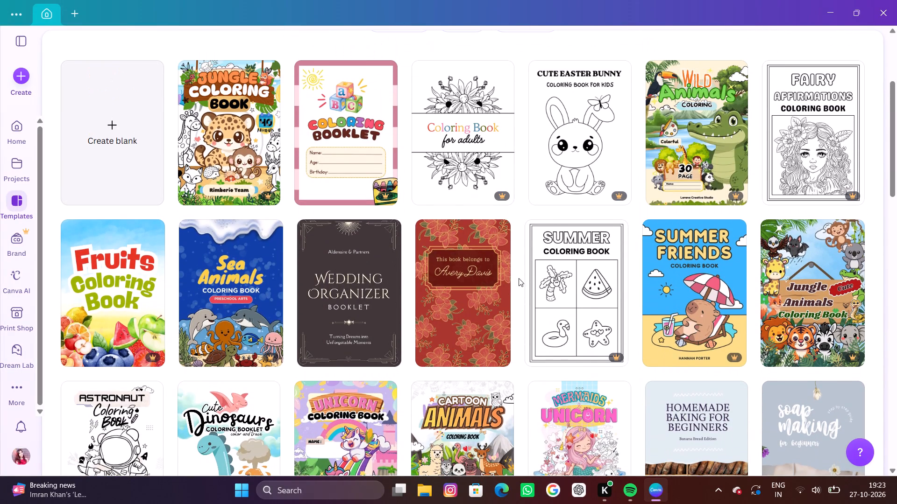
pyautogui.scroll(-2, 519, 278)
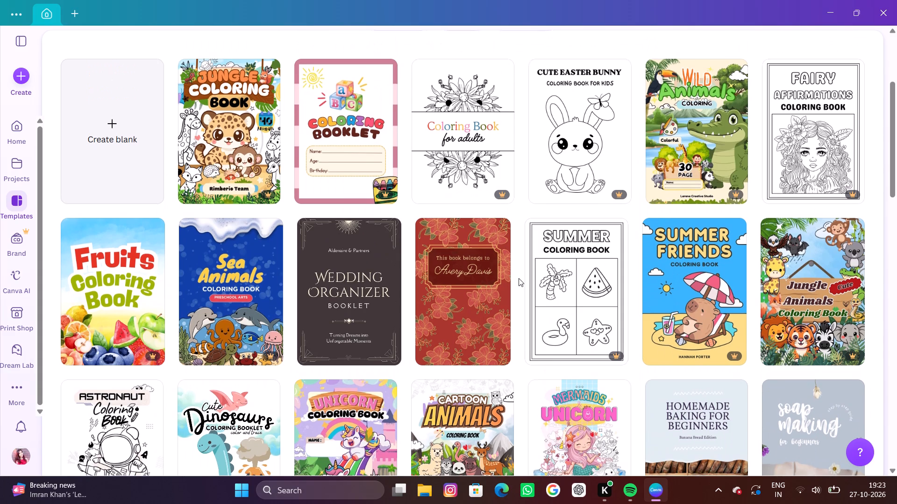
pyautogui.scroll(-1, 519, 278)
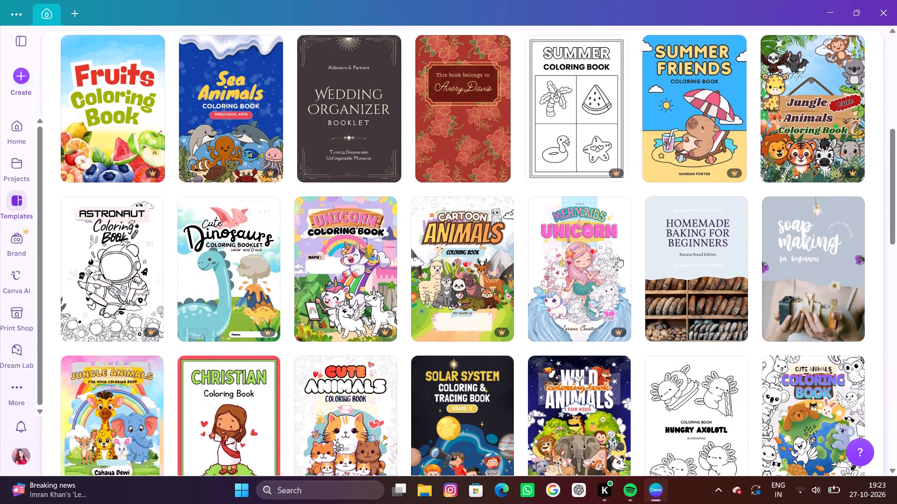
pyautogui.scroll(-4, 728, 280)
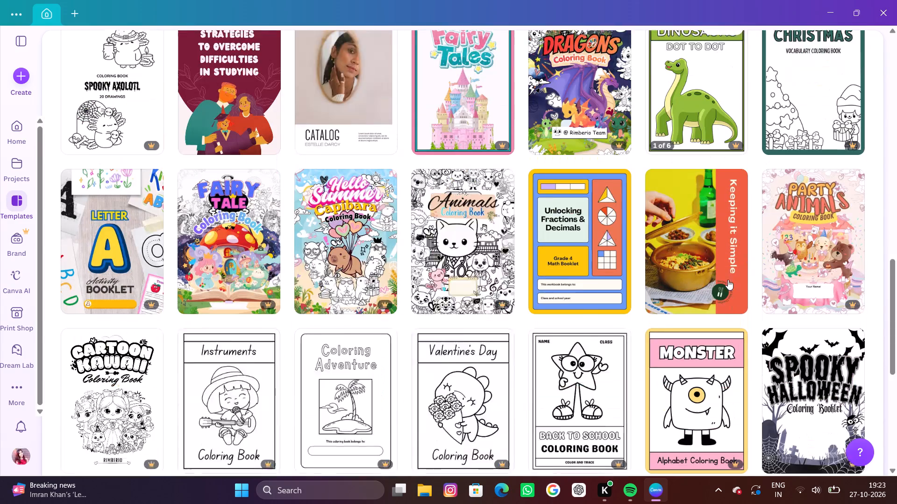
pyautogui.scroll(-3, 728, 280)
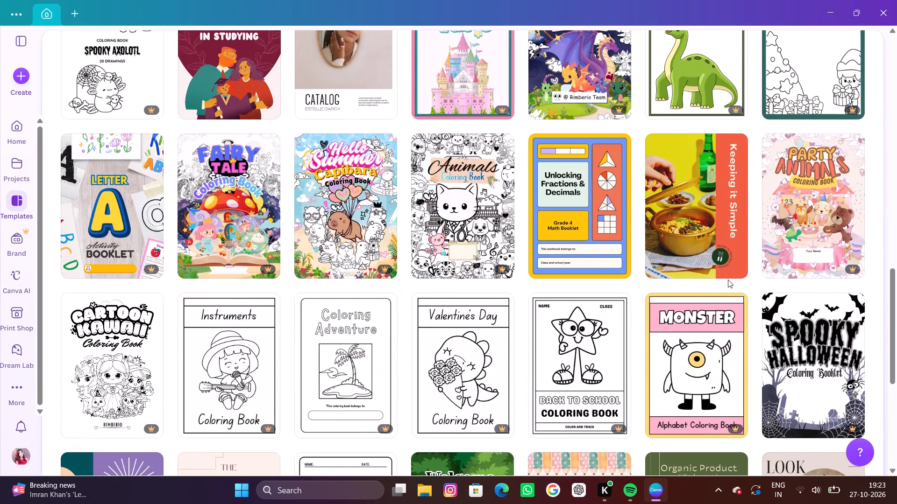
pyautogui.scroll(3, 728, 280)
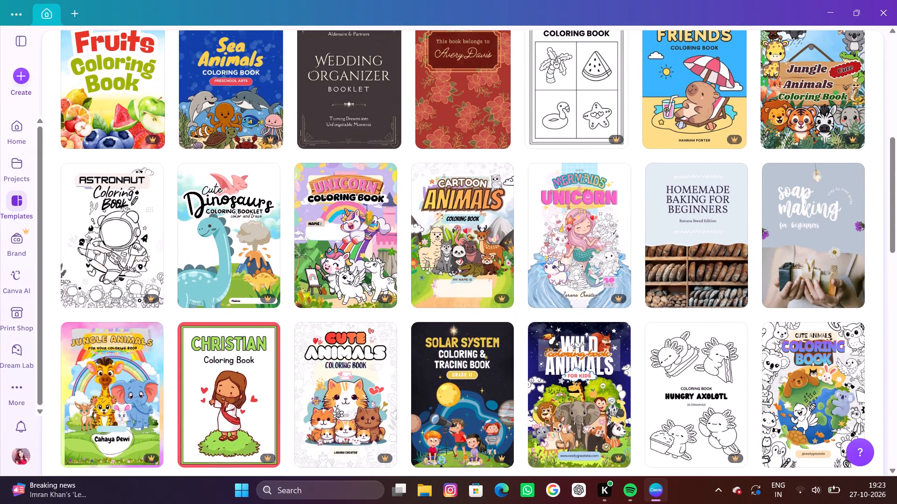
pyautogui.scroll(1, 544, 175)
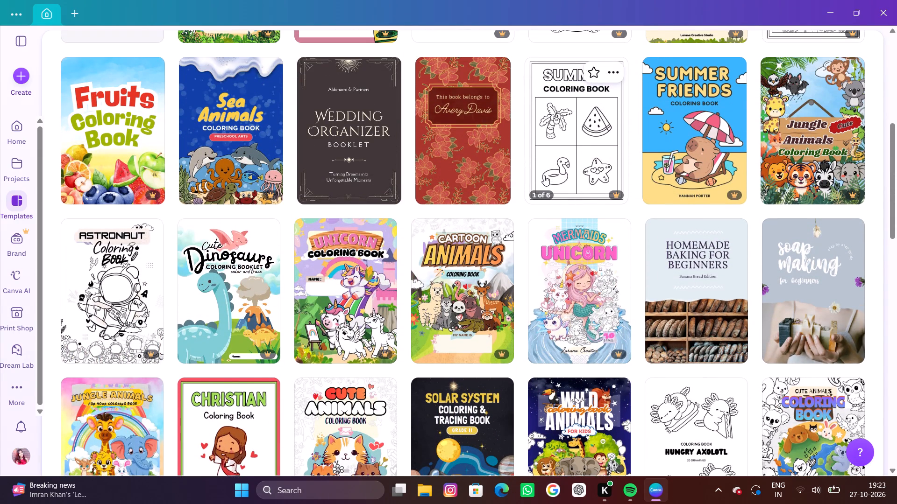
# Open the preview of the black-and-white "Summer Coloring Book" template, and close it to return to the results.
pyautogui.click(563, 107)
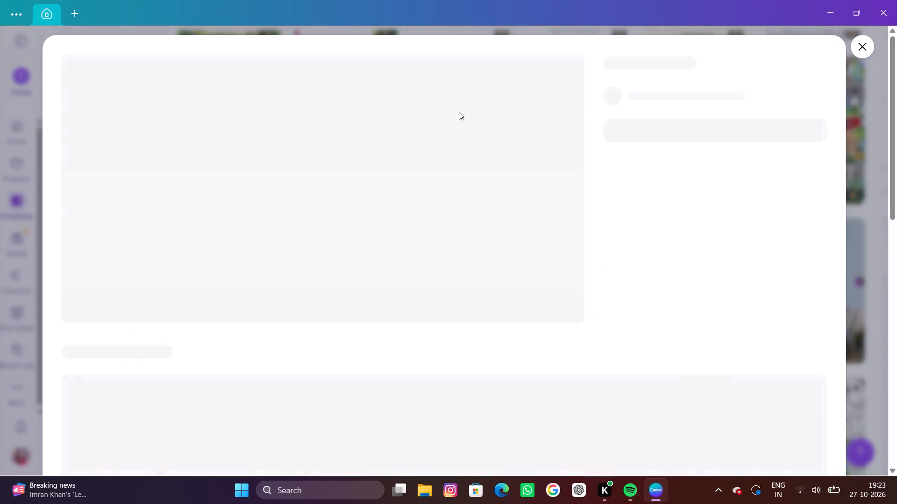
pyautogui.click(856, 41)
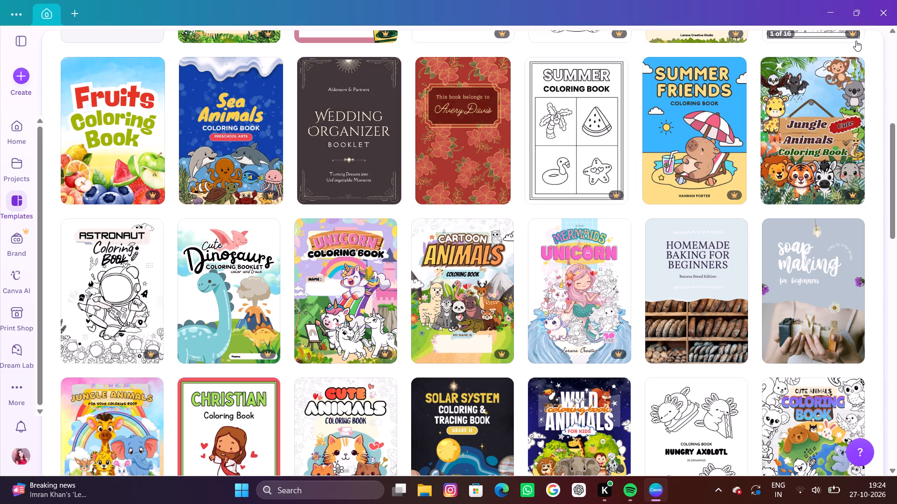
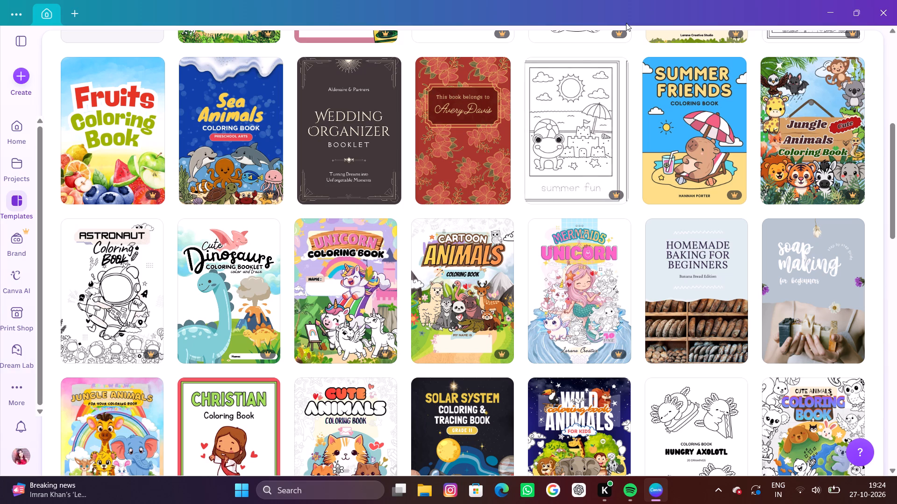
pyautogui.click(508, 9)
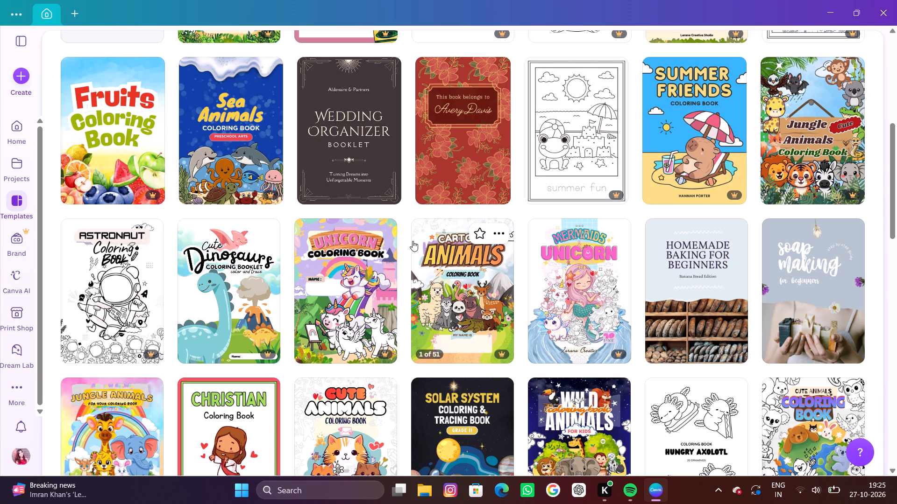
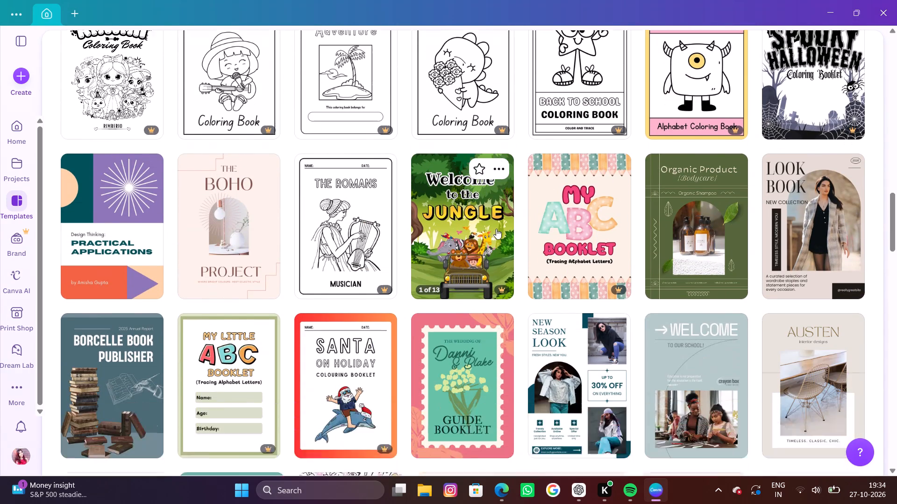
pyautogui.scroll(-3, 496, 229)
pyautogui.scroll(7, 496, 229)
pyautogui.scroll(6, 496, 47)
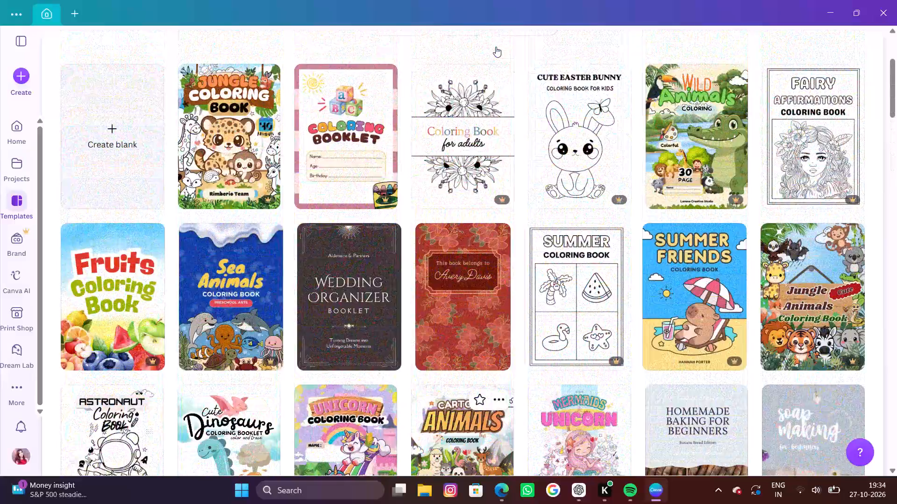
# Replace the colouring book search with a template search for "alphabet tracing tamplate".
pyautogui.click(359, 175)
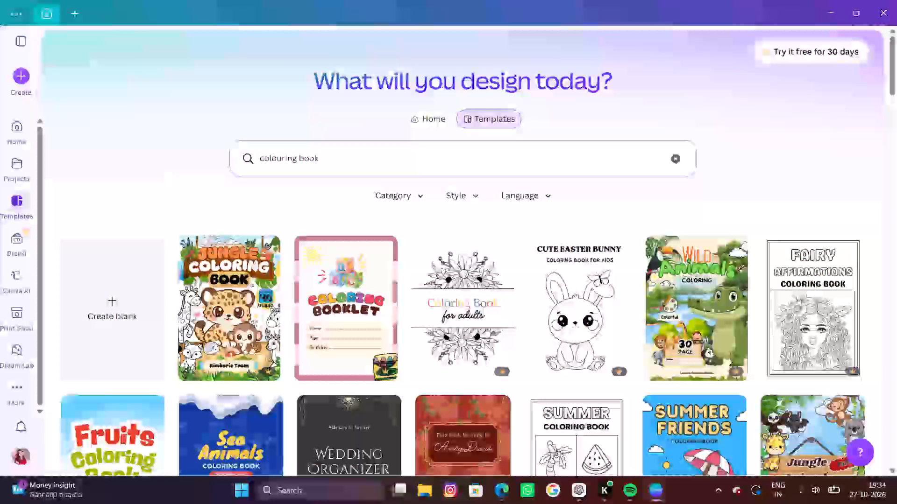
pyautogui.click(359, 170)
pyautogui.click(320, 152)
pyautogui.press('BackSpace')
pyautogui.press('BackSpace')
pyautogui.press('BackSpace')
pyautogui.press('BackSpace')
pyautogui.press('BackSpace')
pyautogui.press('BackSpace')
pyautogui.press('BackSpace')
pyautogui.press('BackSpace')
pyautogui.press('BackSpace')
pyautogui.press('BackSpace')
pyautogui.press('BackSpace')
pyautogui.press('BackSpace')
pyautogui.press('BackSpace')
pyautogui.press('BackSpace')
pyautogui.press('BackSpace')
pyautogui.press('BackSpace')
pyautogui.press('BackSpace')
pyautogui.press('BackSpace')
pyautogui.press('BackSpace')
pyautogui.press('BackSpace')
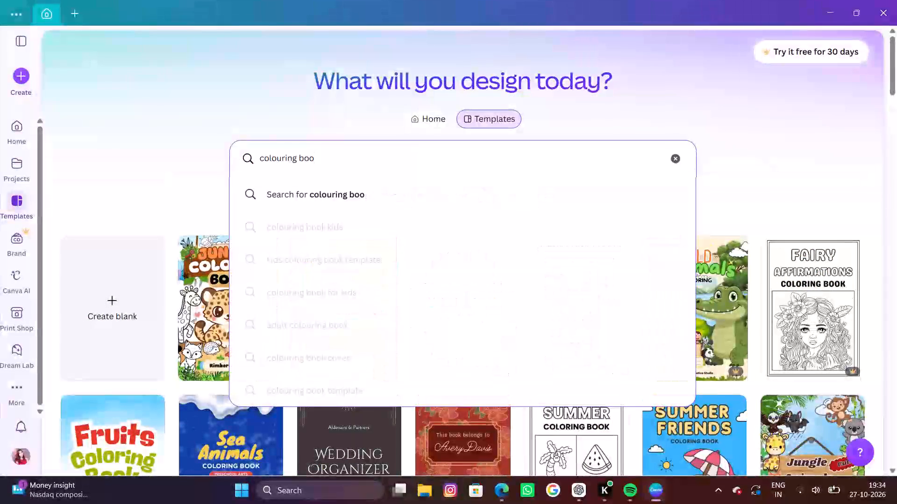
pyautogui.write('alphabet tracig')
pyautogui.press('space')
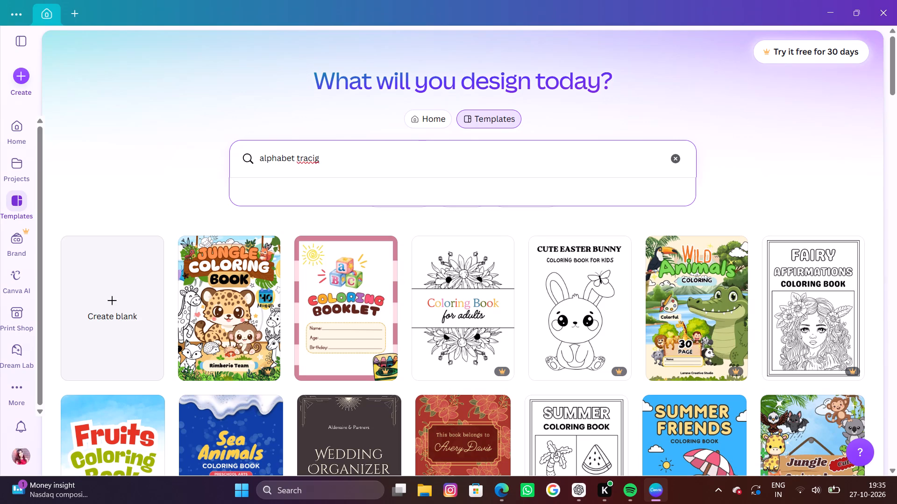
pyautogui.press('BackSpace')
pyautogui.press('BackSpace')
pyautogui.write('ng')
pyautogui.press('space')
pyautogui.write('tamp,ate')
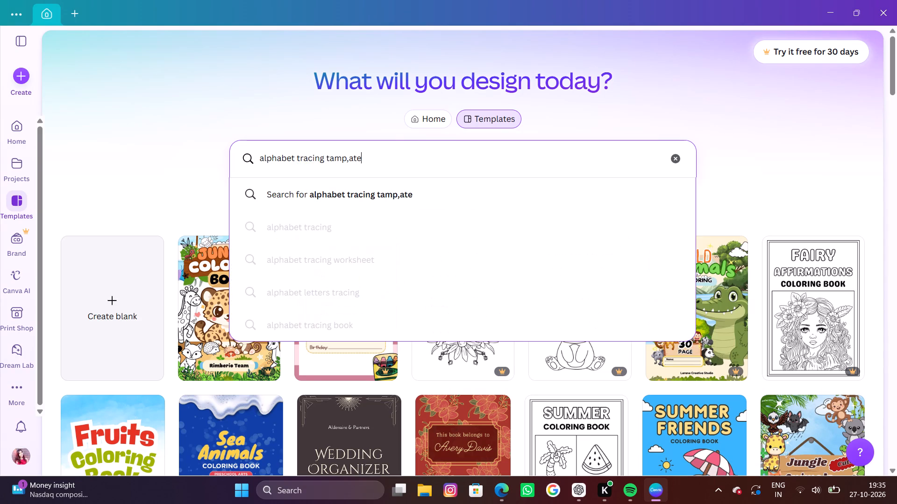
pyautogui.press('BackSpace')
pyautogui.press('BackSpace')
pyautogui.press('BackSpace')
pyautogui.press('BackSpace')
pyautogui.write('latye')
pyautogui.press('Return')
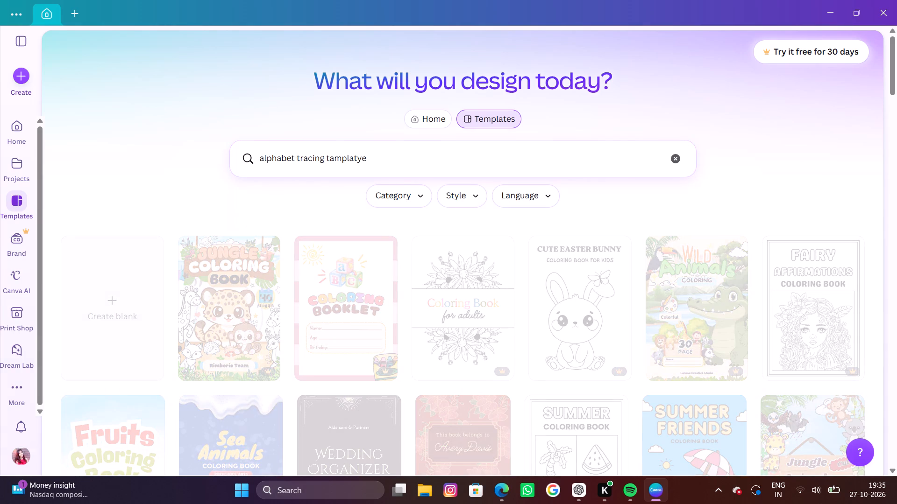
pyautogui.click(364, 159)
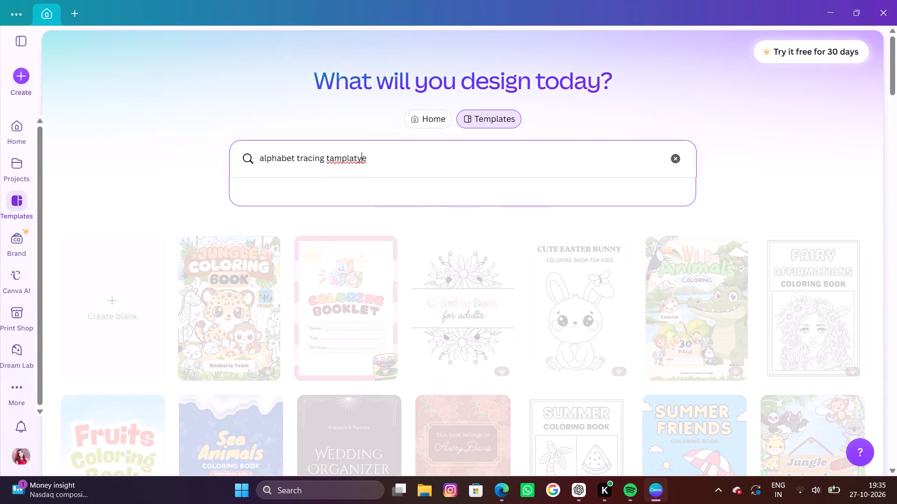
pyautogui.press('BackSpace')
pyautogui.press('Return')
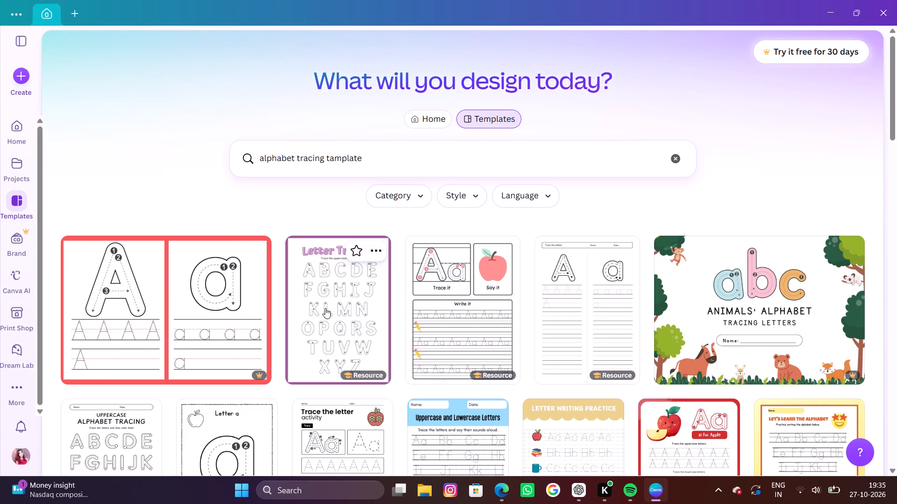
# Open the Black and White Simple Letter A Worksheet template from the results for editing.
pyautogui.scroll(-3, 501, 365)
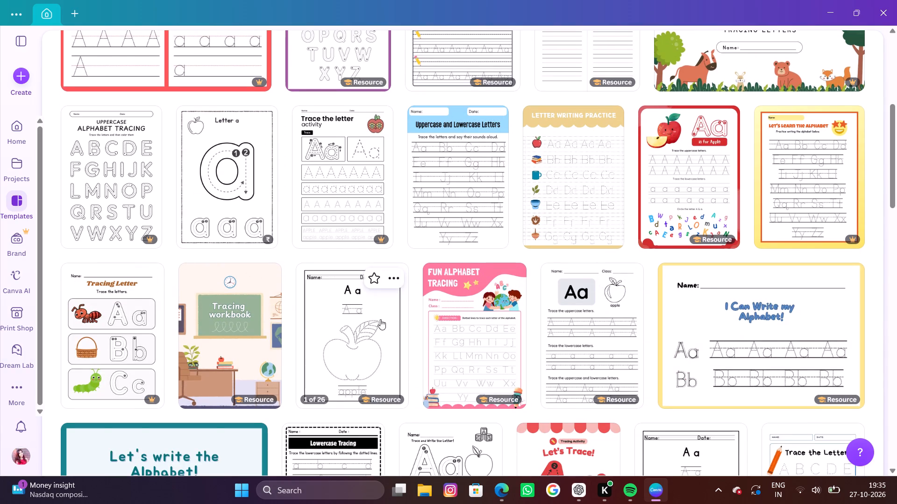
pyautogui.scroll(-3, 760, 330)
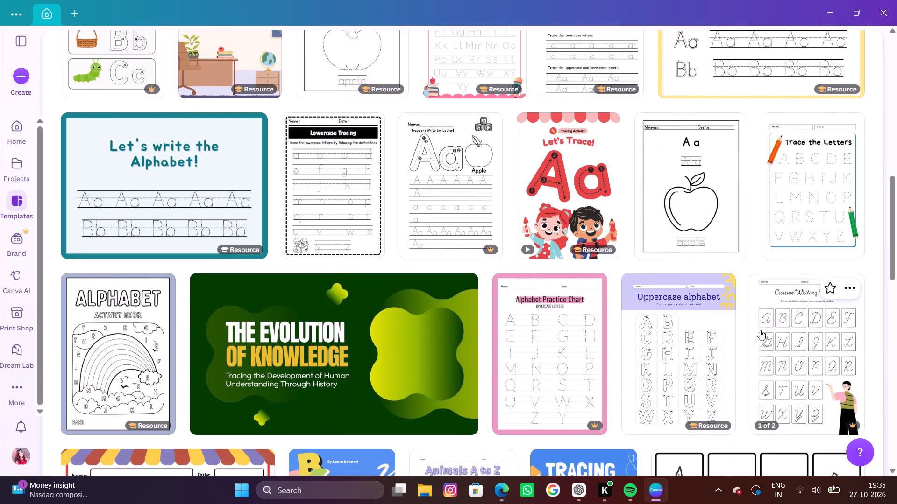
pyautogui.click(705, 175)
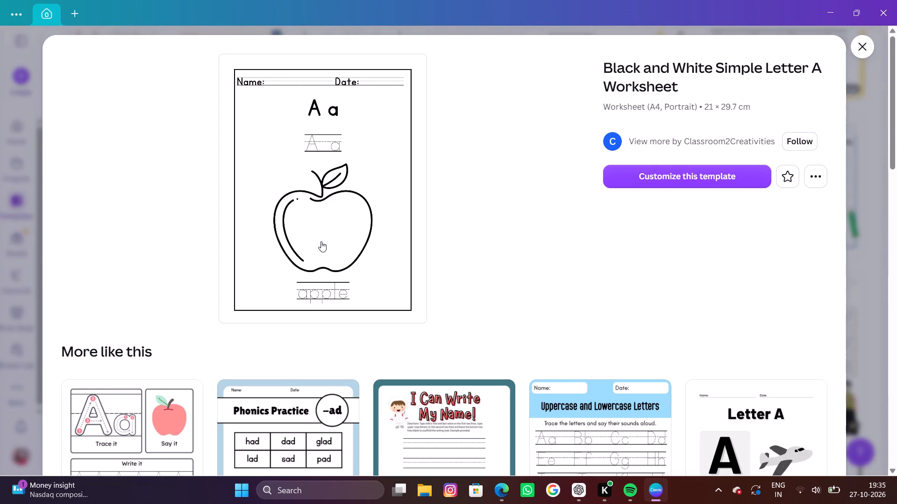
pyautogui.doubleClick(321, 241)
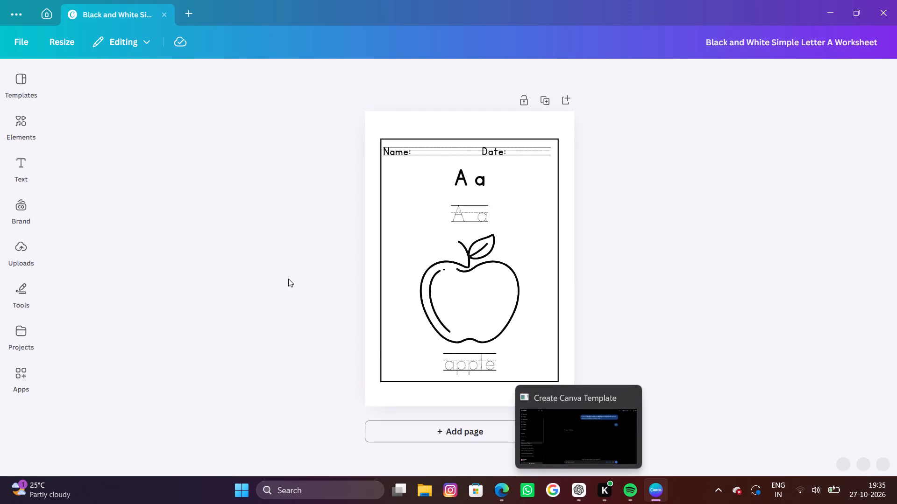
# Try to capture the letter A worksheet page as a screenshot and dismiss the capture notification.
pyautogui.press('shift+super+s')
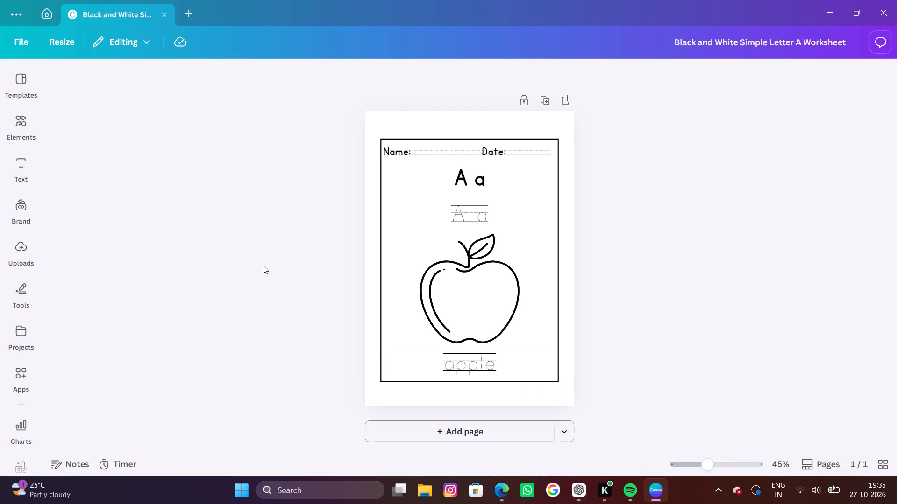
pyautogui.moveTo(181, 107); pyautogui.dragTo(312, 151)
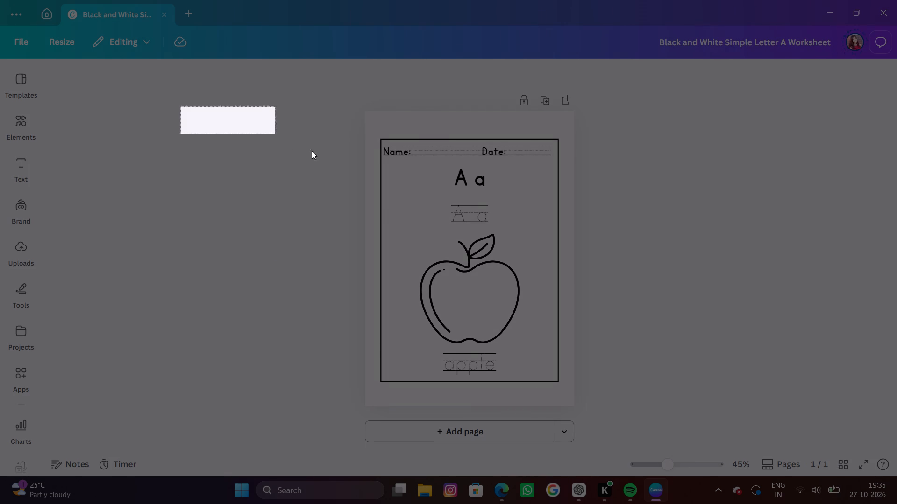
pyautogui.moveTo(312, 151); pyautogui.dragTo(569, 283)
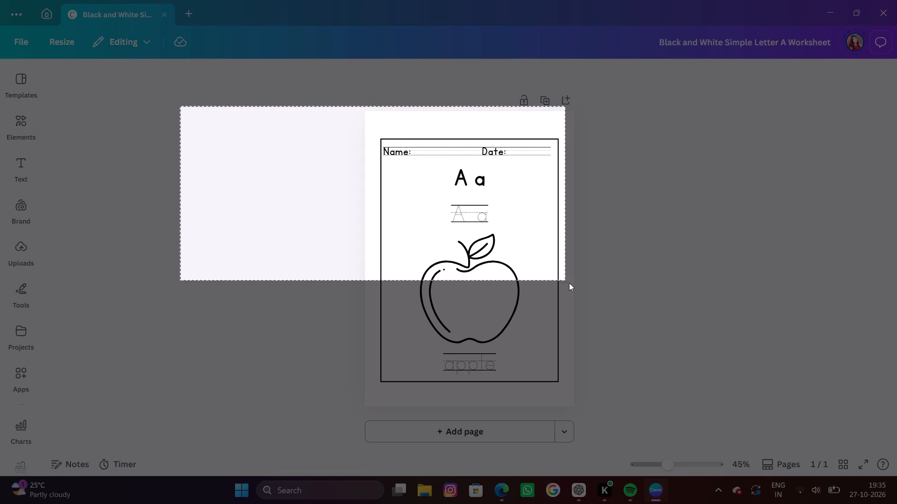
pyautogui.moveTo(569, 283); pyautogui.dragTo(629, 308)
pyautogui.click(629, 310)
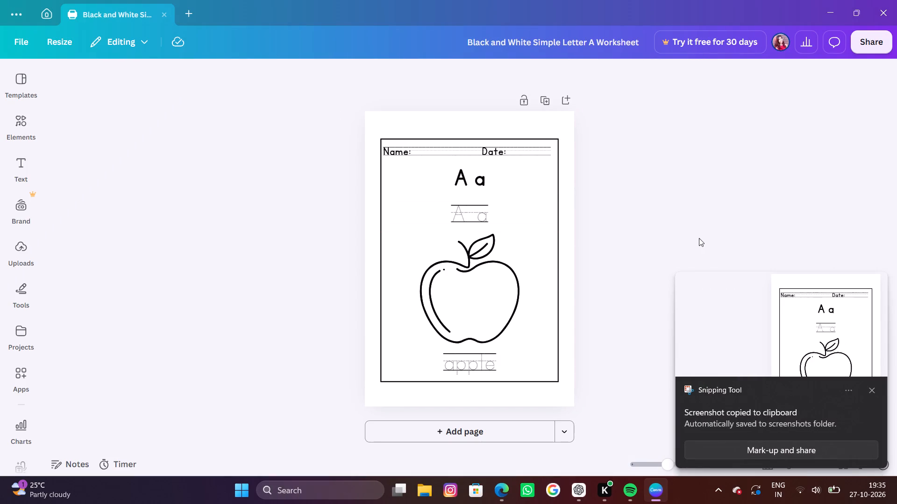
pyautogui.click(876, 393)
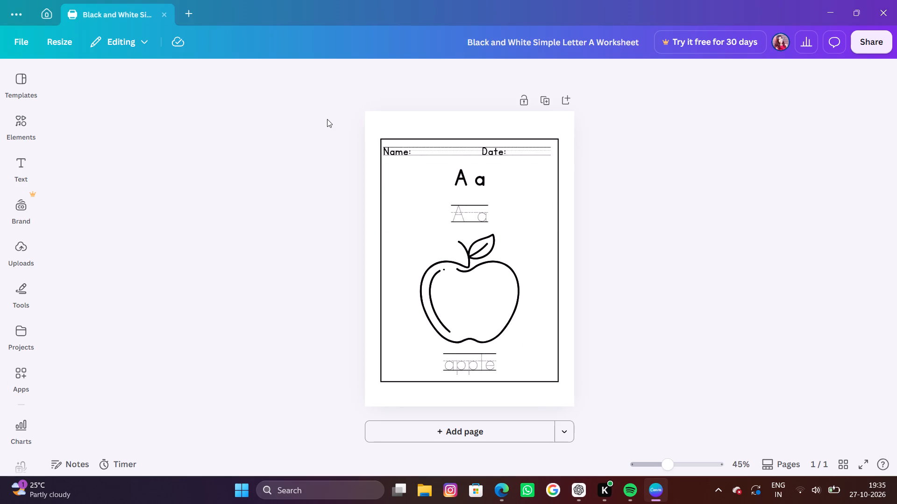
pyautogui.press('shift+super+s')
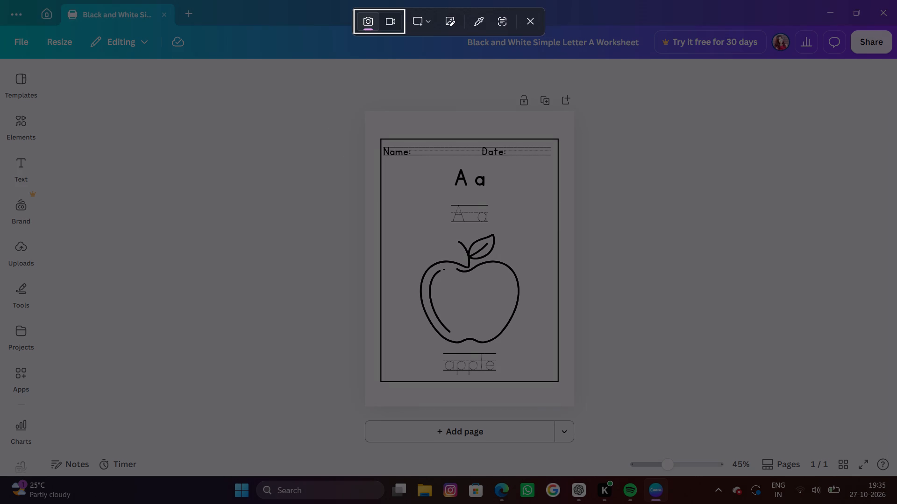
pyautogui.moveTo(332, 105); pyautogui.dragTo(447, 166)
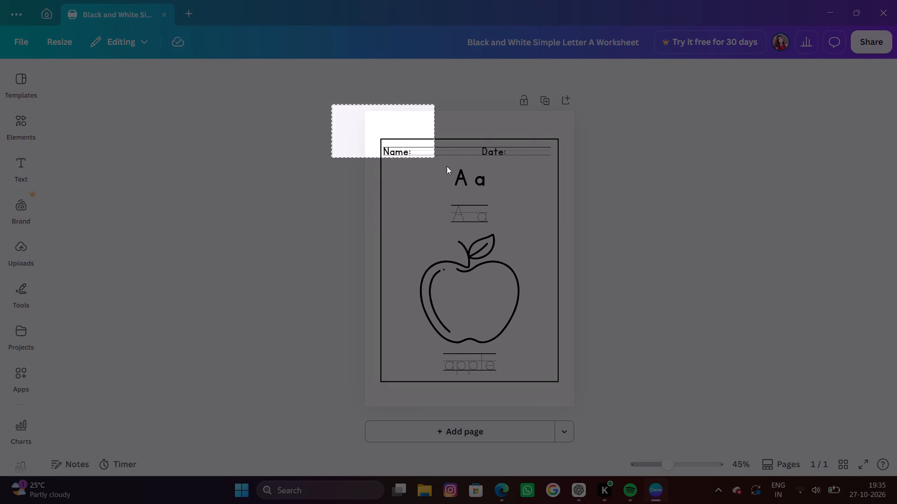
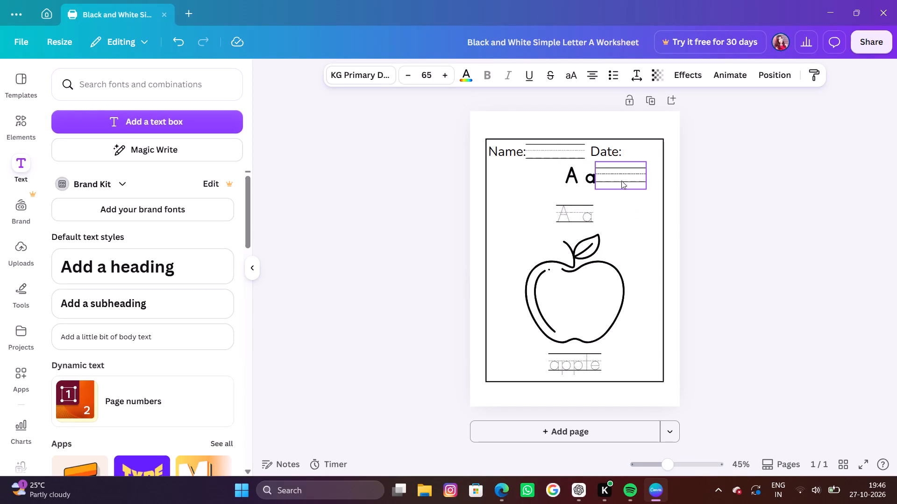
pyautogui.moveTo(629, 172); pyautogui.dragTo(646, 112)
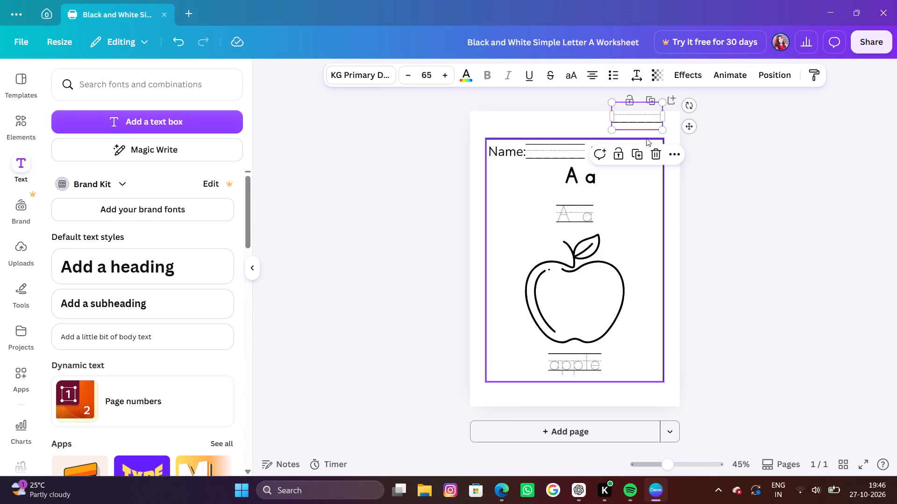
pyautogui.moveTo(645, 126); pyautogui.dragTo(643, 153)
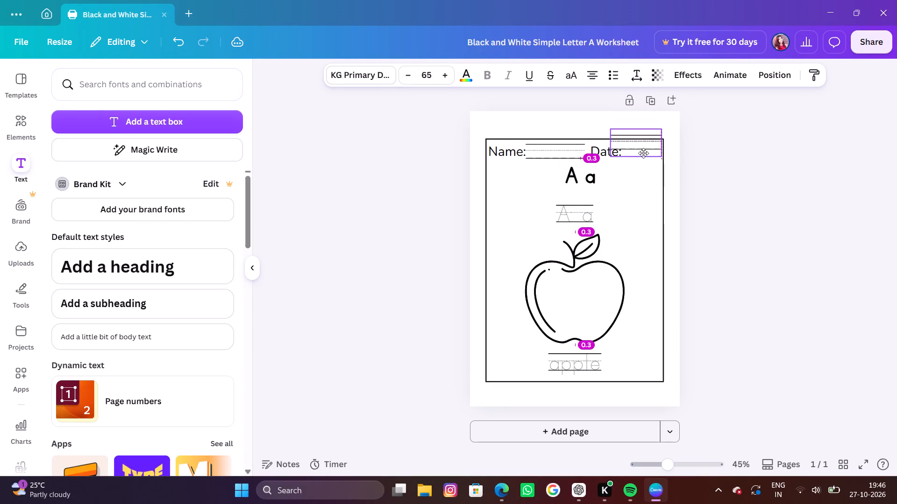
pyautogui.moveTo(643, 153); pyautogui.dragTo(634, 188)
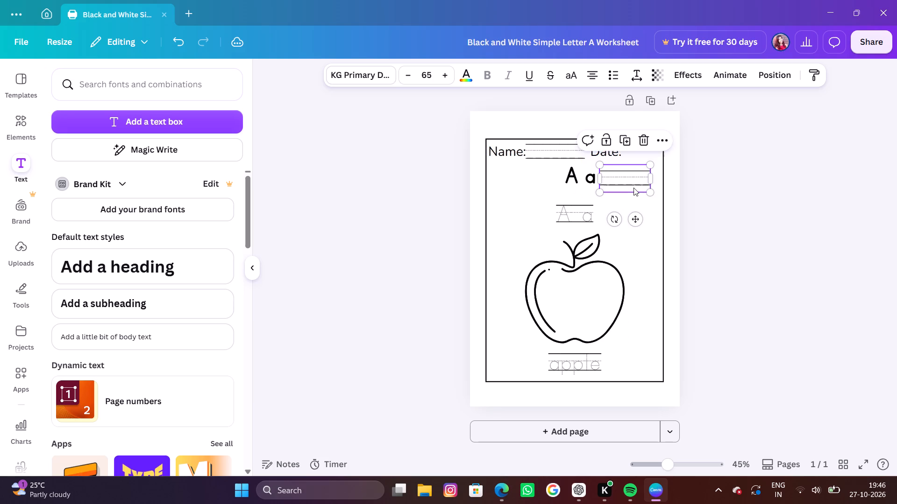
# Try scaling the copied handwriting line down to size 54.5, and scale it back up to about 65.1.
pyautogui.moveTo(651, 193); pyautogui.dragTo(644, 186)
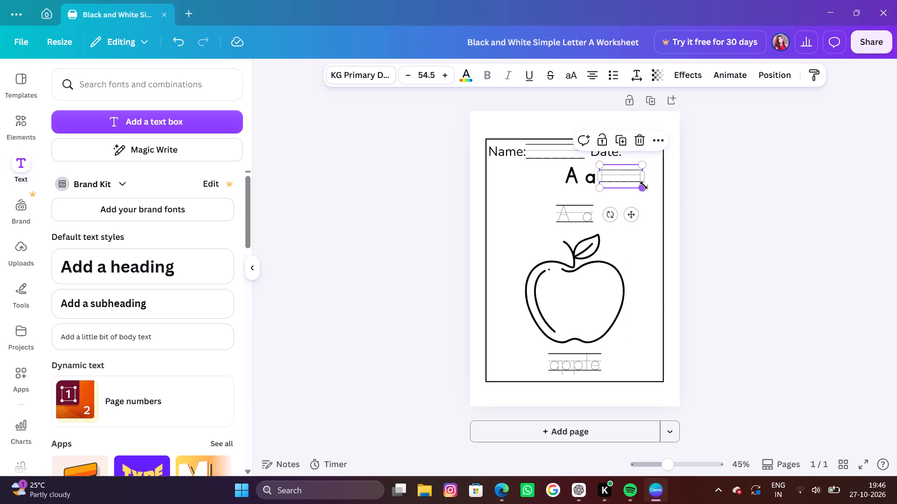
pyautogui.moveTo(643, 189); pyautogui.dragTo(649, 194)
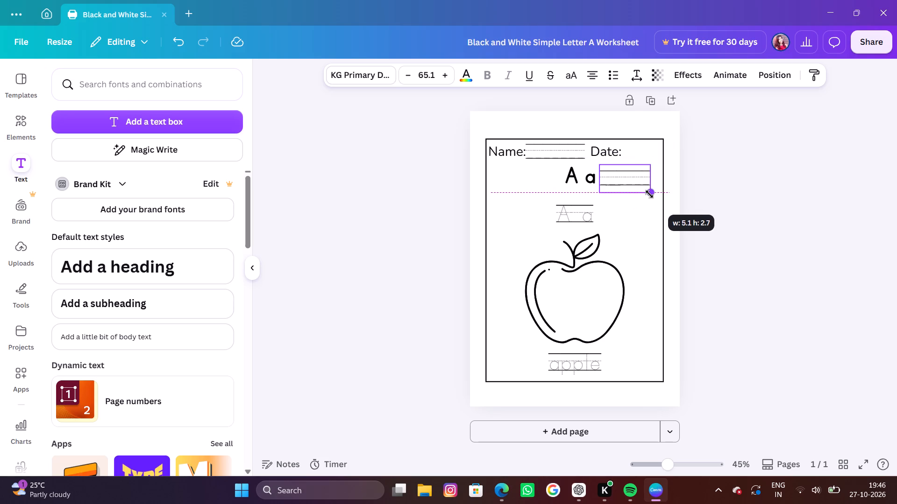
# Shorten the copied handwriting line beside the bold A a by deleting one character from its text.
pyautogui.click(647, 181)
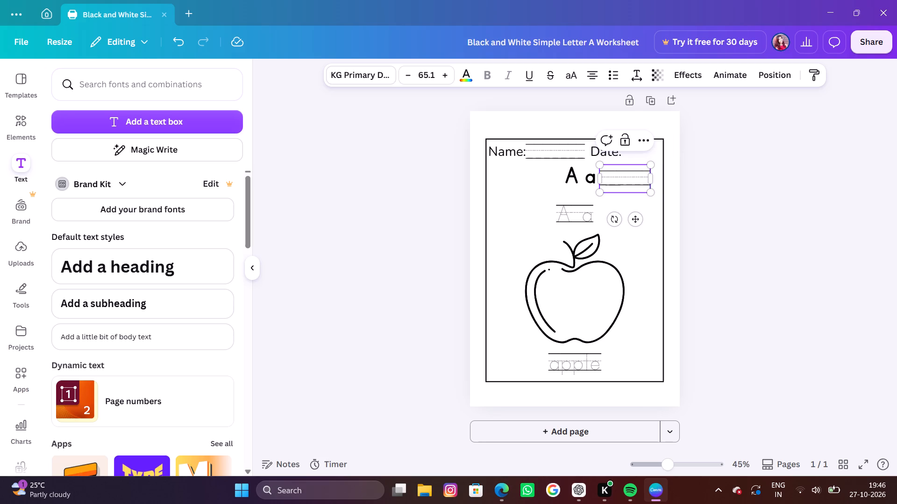
pyautogui.press('BackSpace')
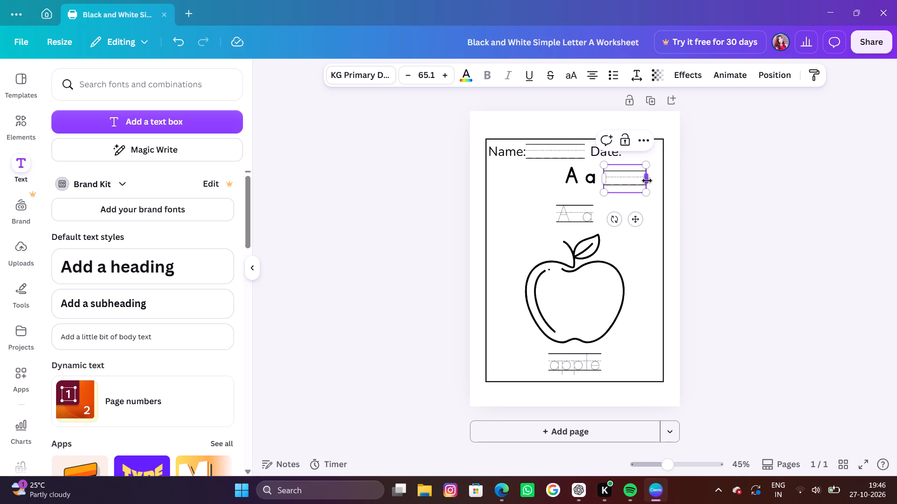
# Place the shortened handwriting line directly after "Date:", level with the Name line and inside the worksheet border.
pyautogui.moveTo(619, 179); pyautogui.dragTo(633, 152)
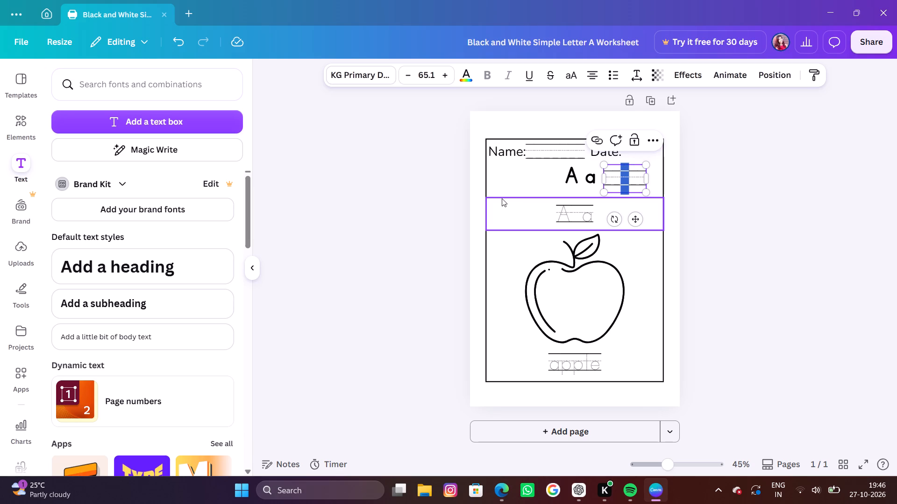
pyautogui.click(502, 199)
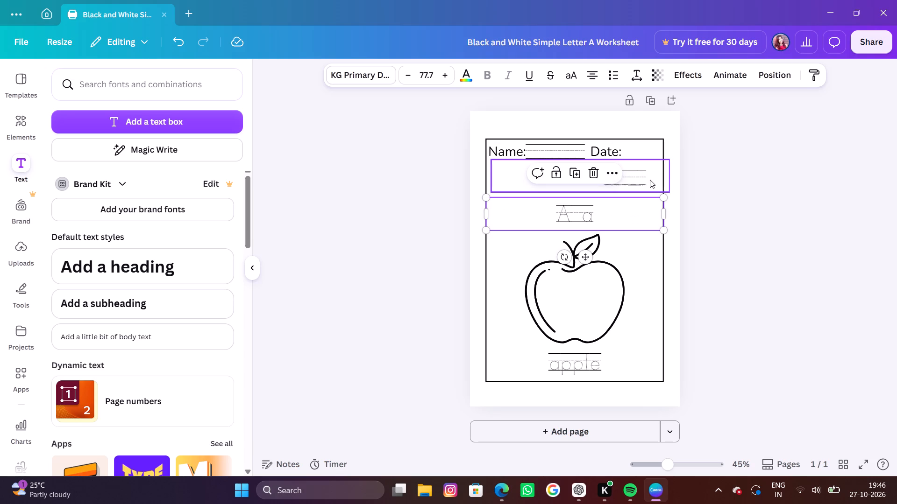
pyautogui.click(708, 168)
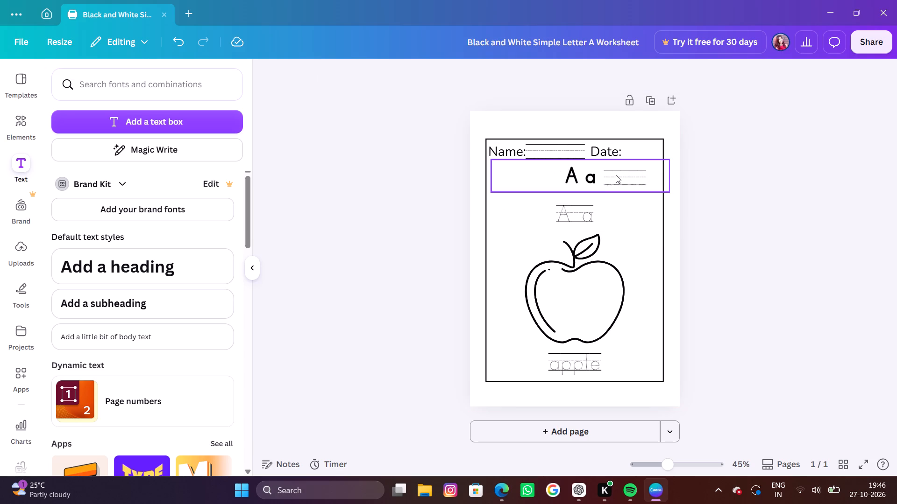
pyautogui.moveTo(616, 175); pyautogui.dragTo(623, 161)
pyautogui.moveTo(628, 157); pyautogui.dragTo(629, 152)
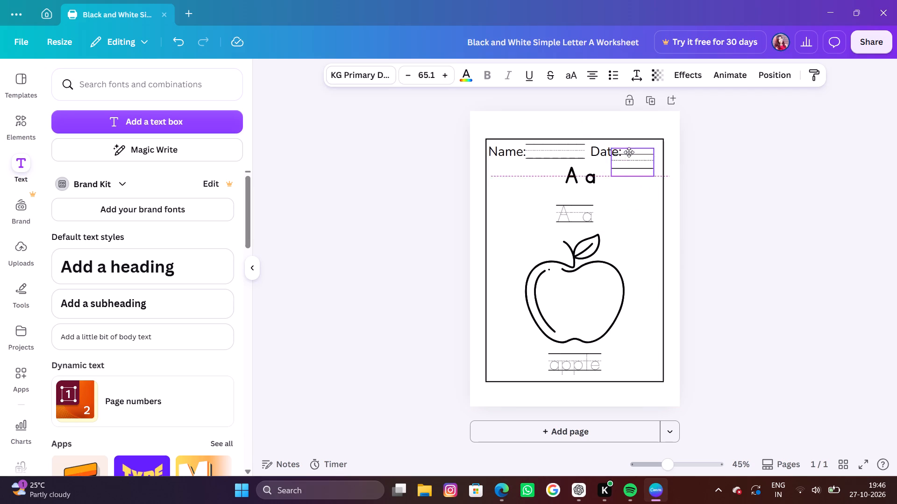
pyautogui.moveTo(629, 152); pyautogui.dragTo(630, 150)
pyautogui.click(685, 153)
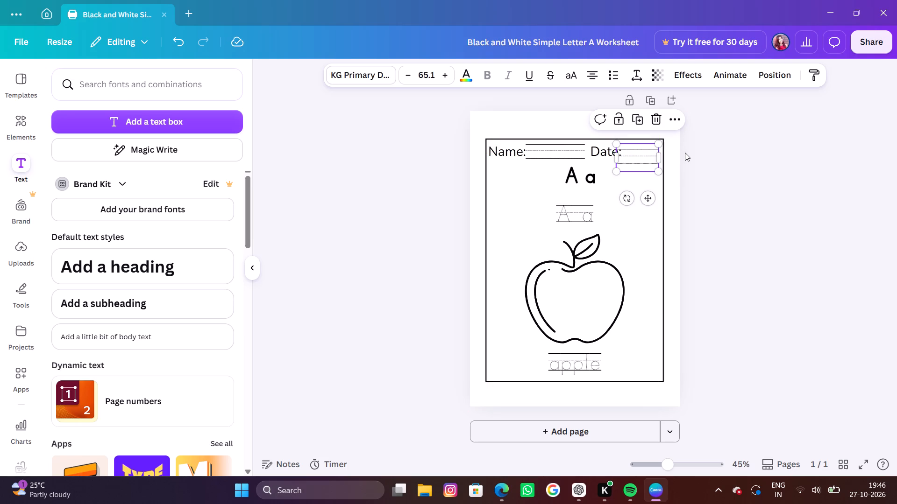
pyautogui.click(631, 158)
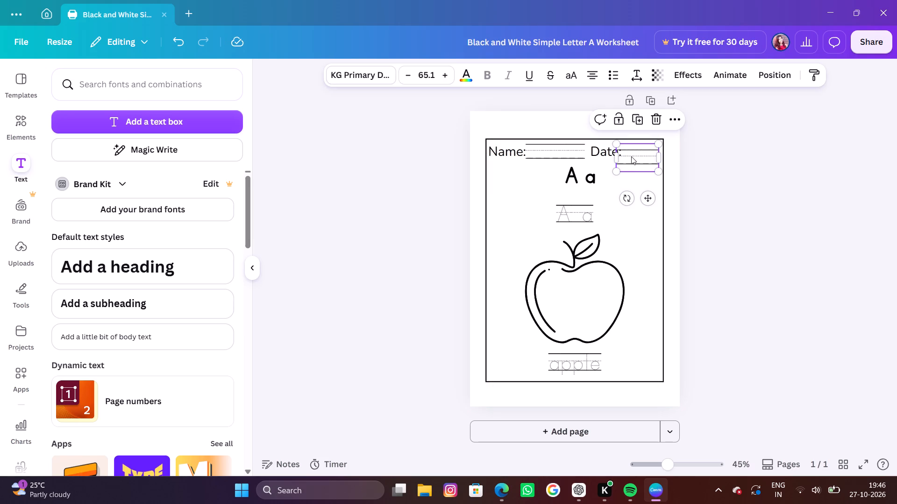
pyautogui.moveTo(633, 156); pyautogui.dragTo(638, 150)
pyautogui.click(638, 150)
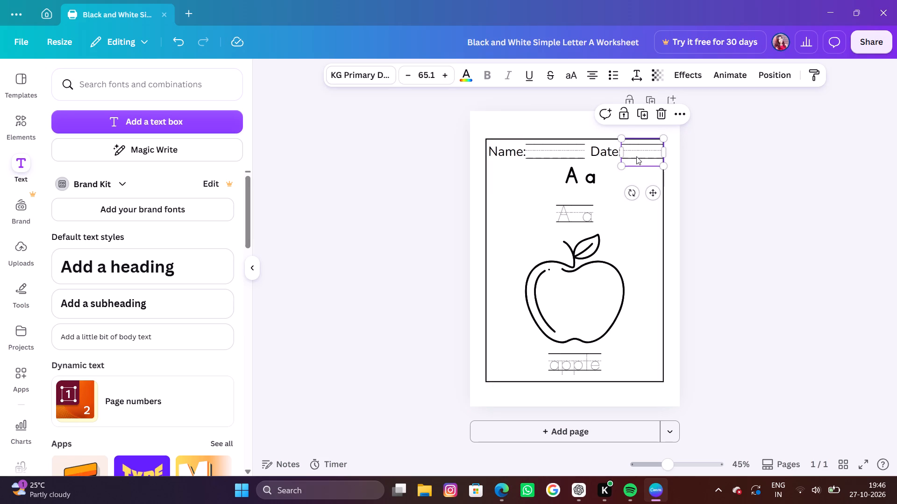
pyautogui.click(694, 150)
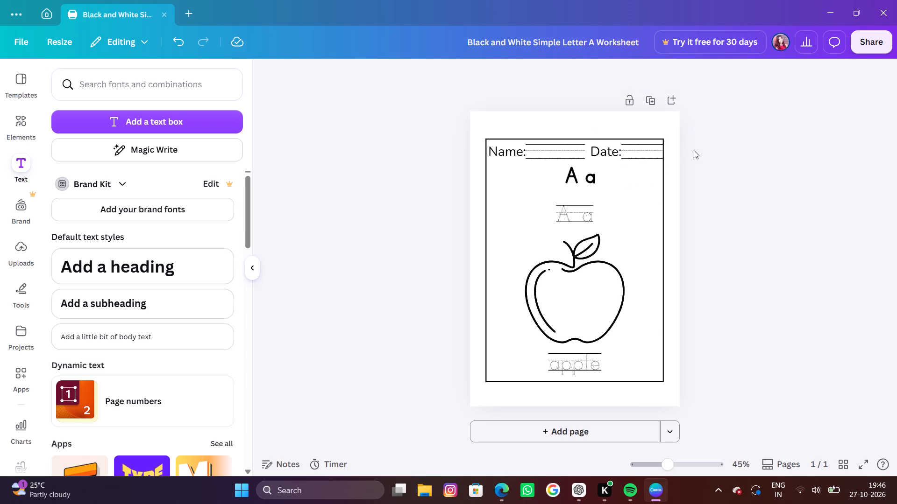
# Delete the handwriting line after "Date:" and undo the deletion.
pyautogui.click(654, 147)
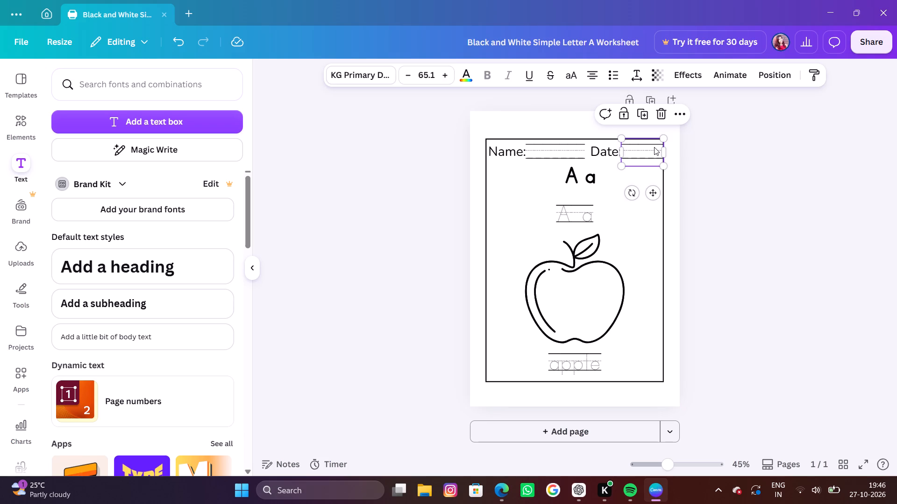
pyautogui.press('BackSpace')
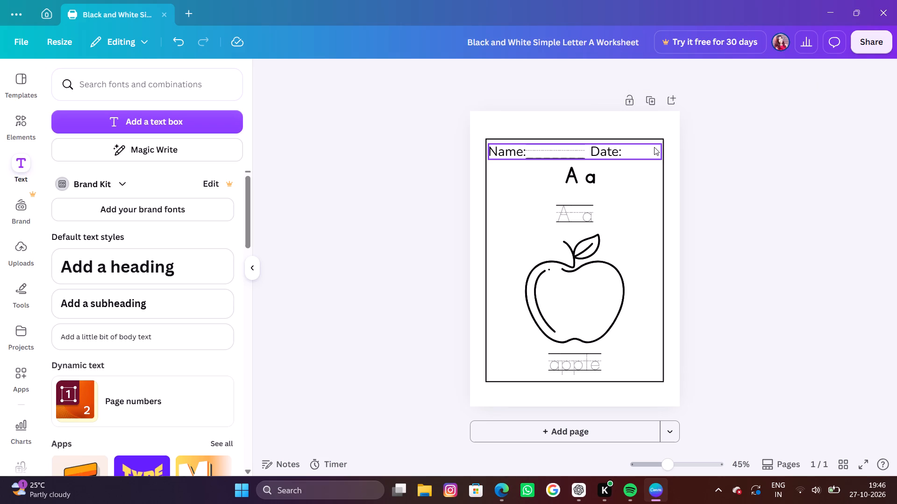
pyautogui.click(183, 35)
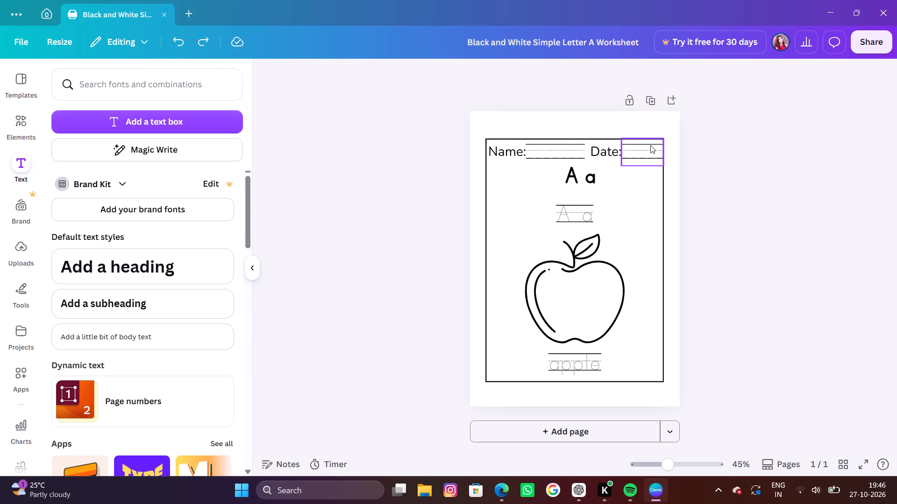
# Remove one more character from the handwriting line after "Date:" so it clears both the label and the border.
pyautogui.doubleClick(650, 145)
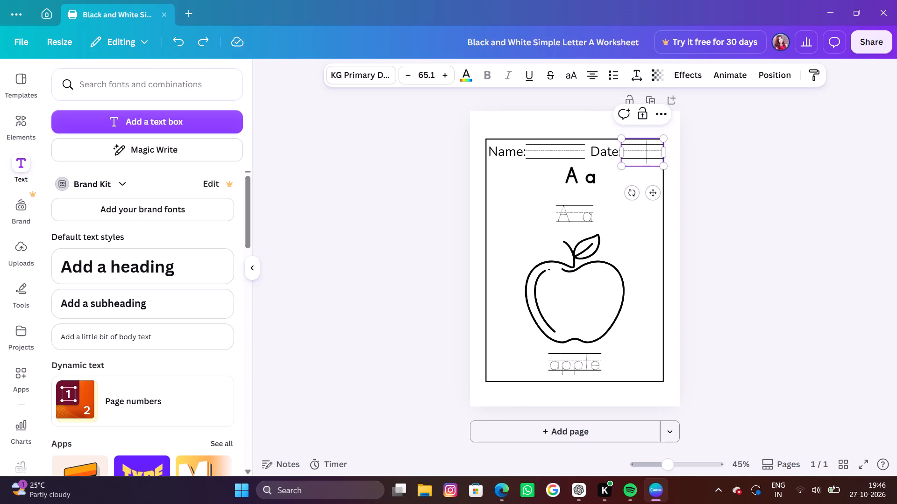
pyautogui.press('BackSpace')
pyautogui.click(833, 162)
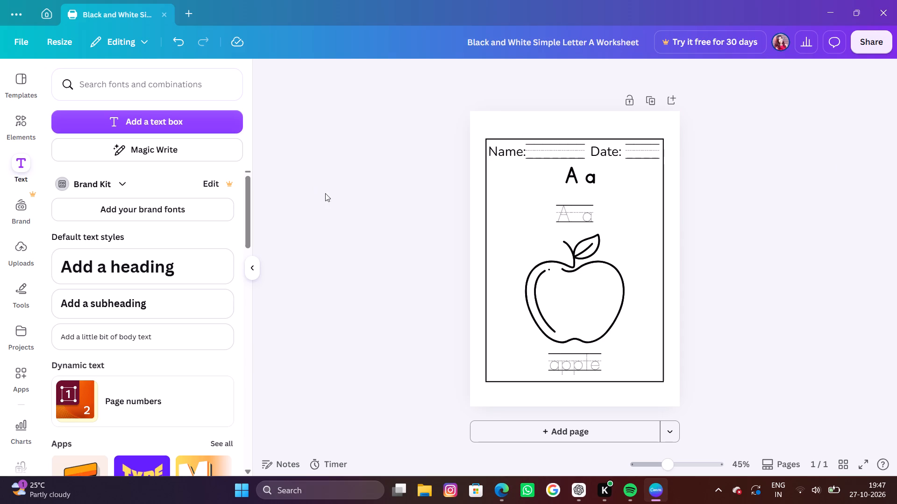
# Nudge the Name handwriting line slightly to the right, leaving a small gap after "Name:".
pyautogui.click(551, 144)
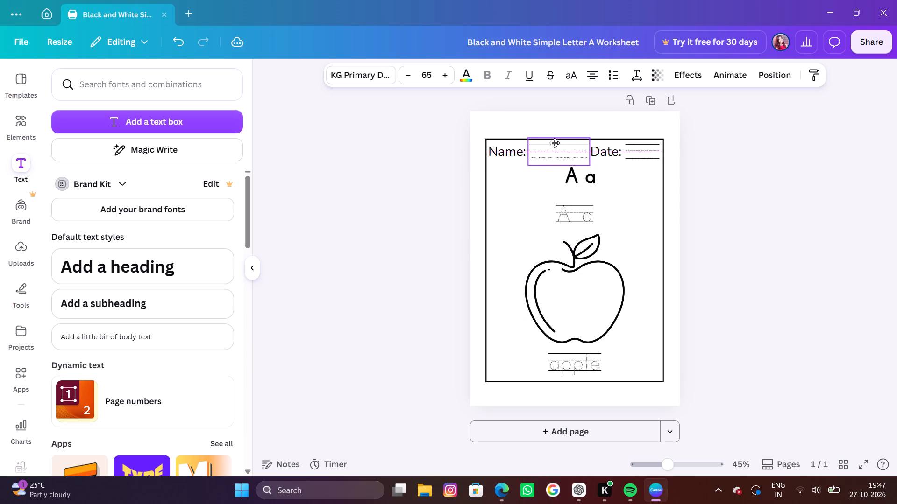
pyautogui.click(555, 143)
pyautogui.click(365, 140)
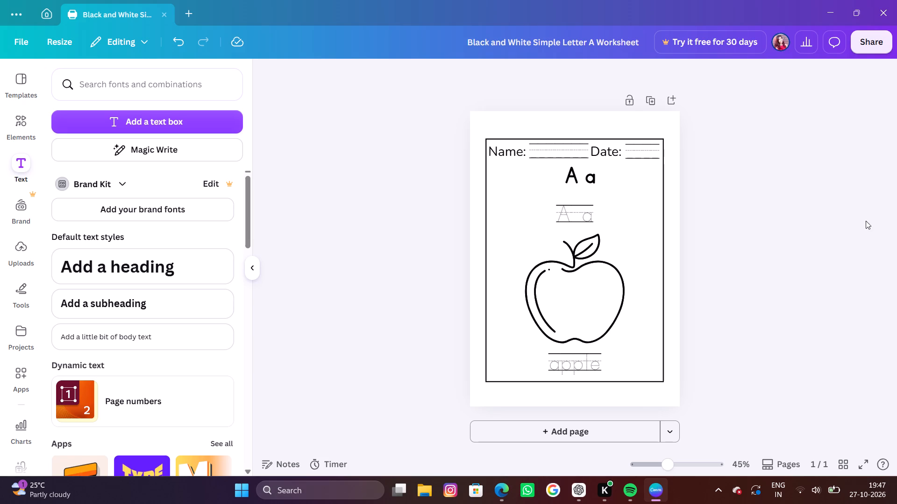
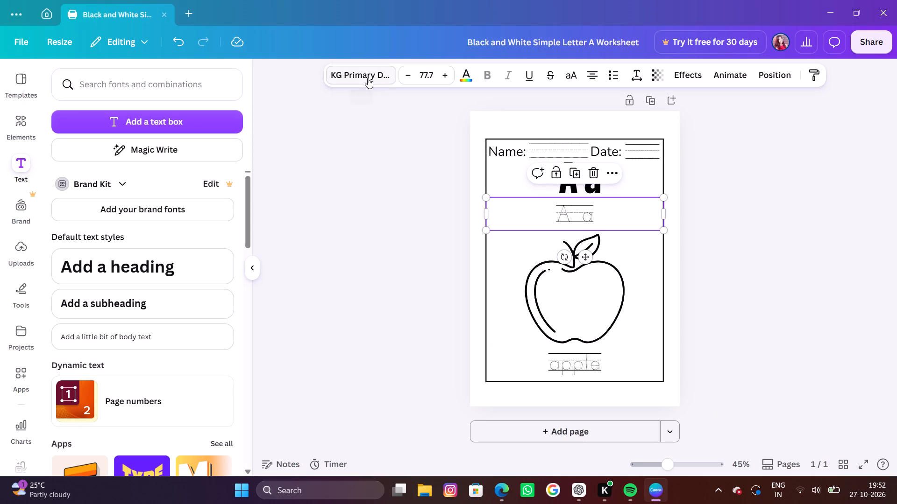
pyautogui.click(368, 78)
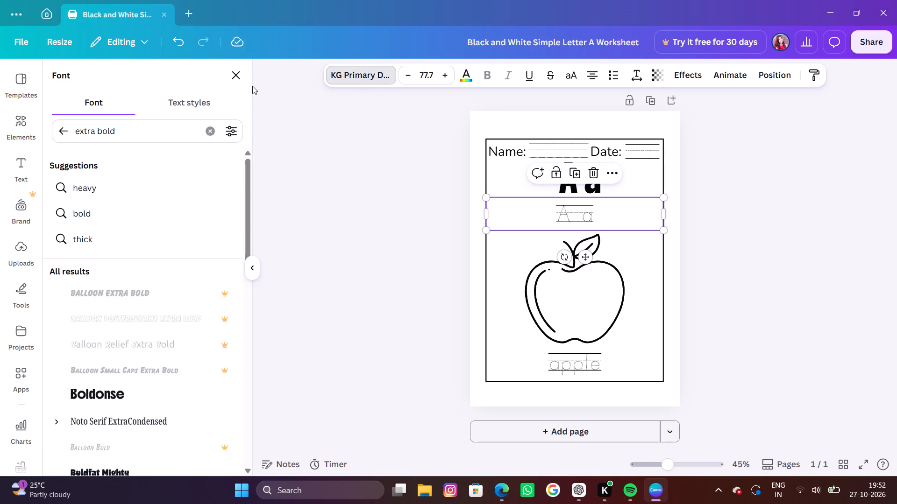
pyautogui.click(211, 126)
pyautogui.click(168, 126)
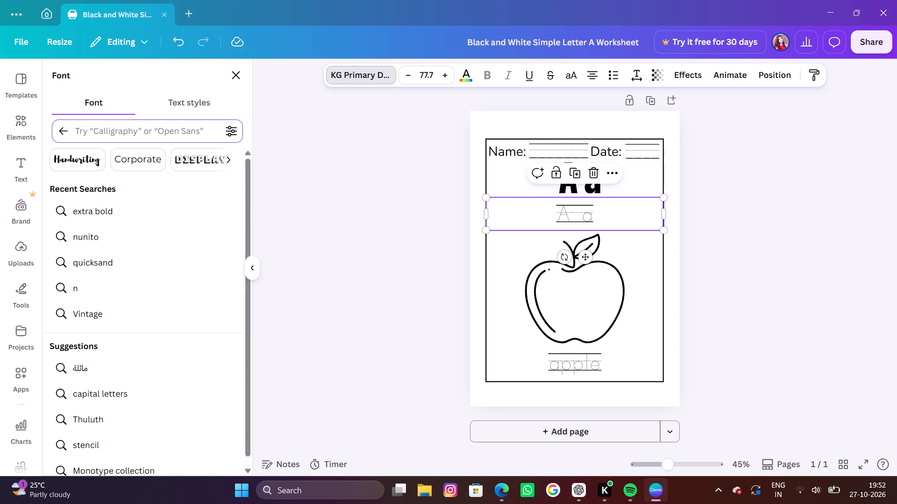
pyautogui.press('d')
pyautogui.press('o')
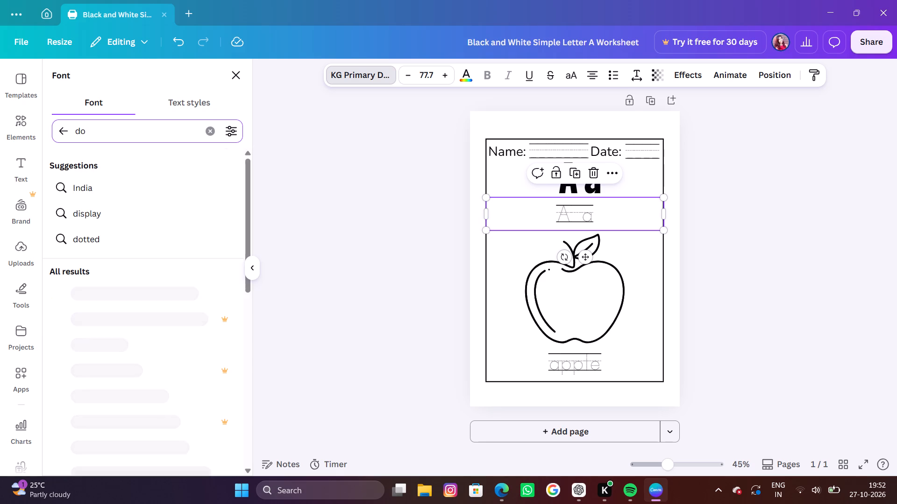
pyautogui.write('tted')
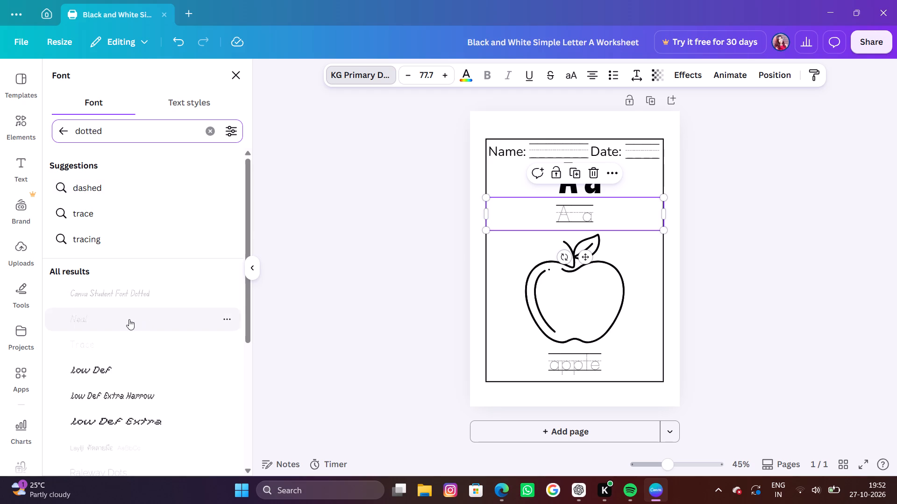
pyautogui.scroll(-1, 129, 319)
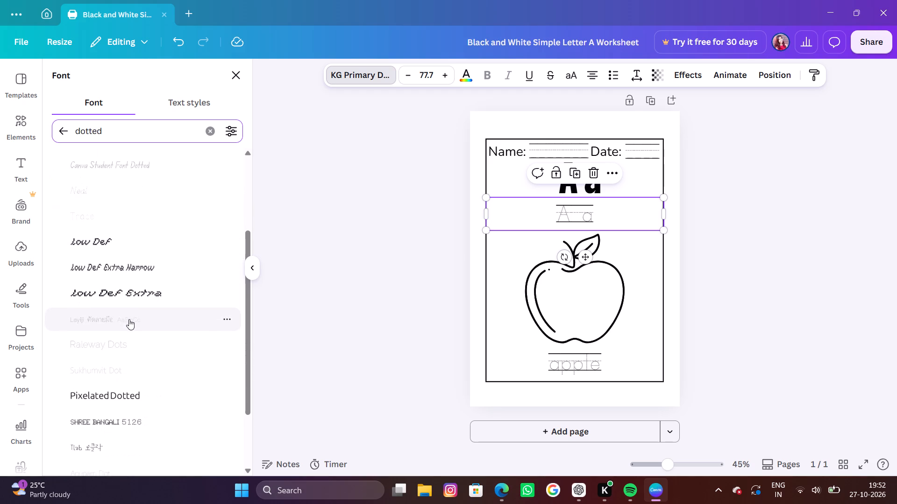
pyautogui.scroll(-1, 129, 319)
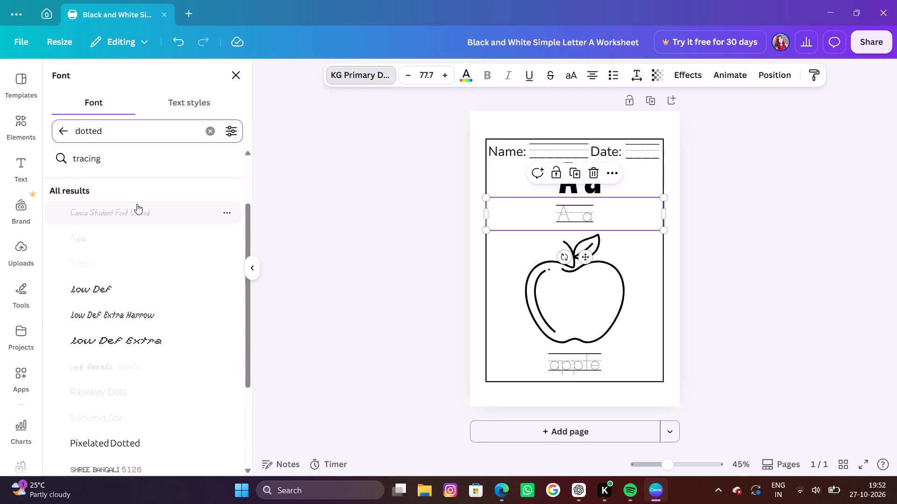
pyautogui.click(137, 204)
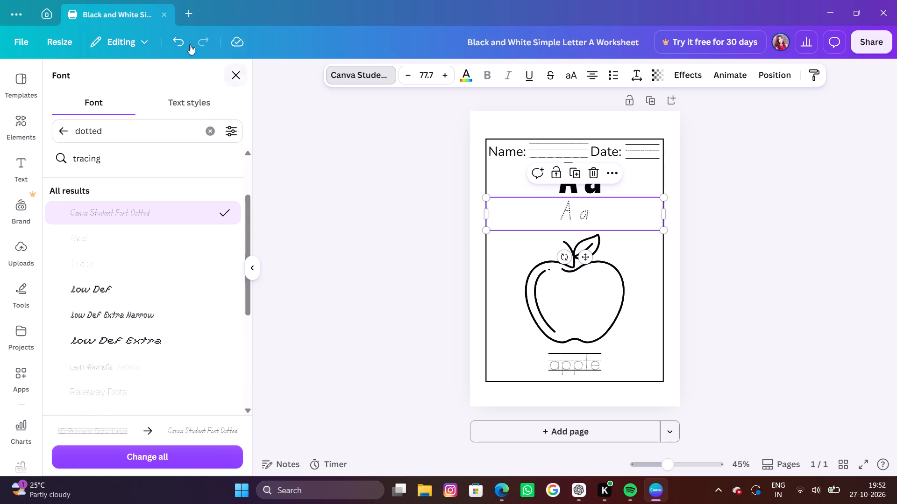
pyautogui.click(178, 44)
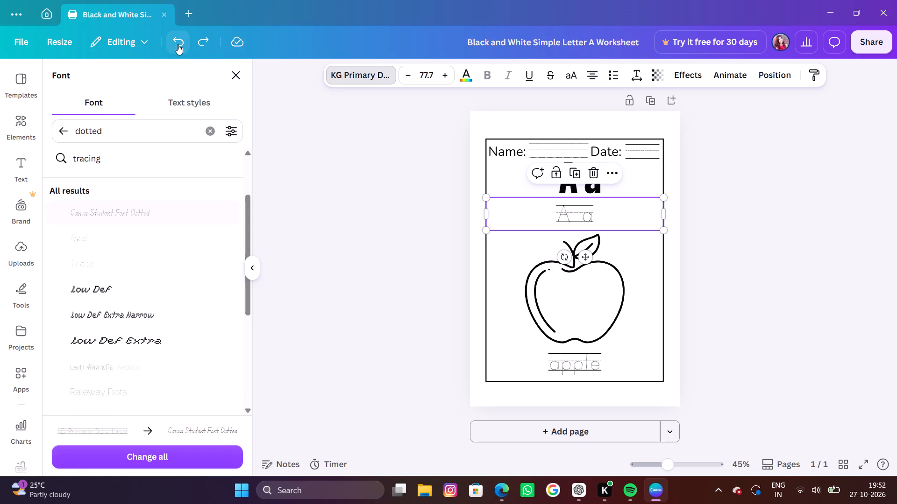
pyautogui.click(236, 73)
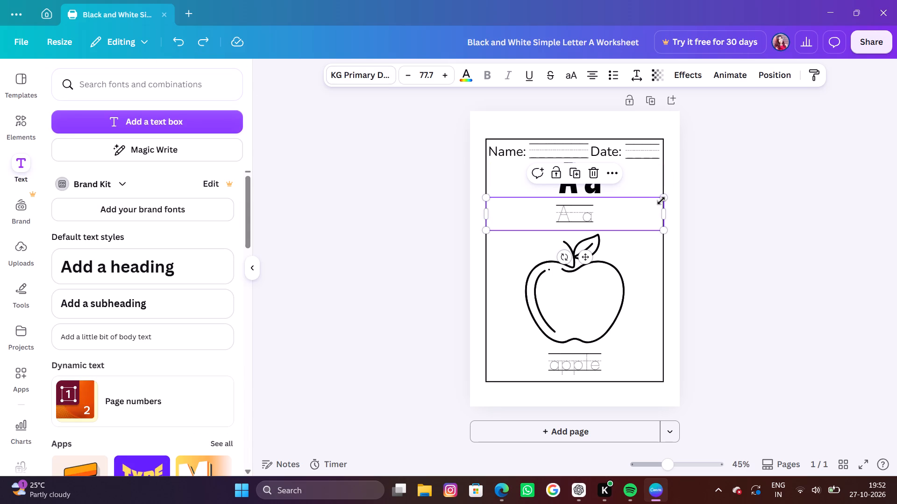
# Increase the font size of the tracing "A a" letters below the heading to 85.7.
pyautogui.click(578, 212)
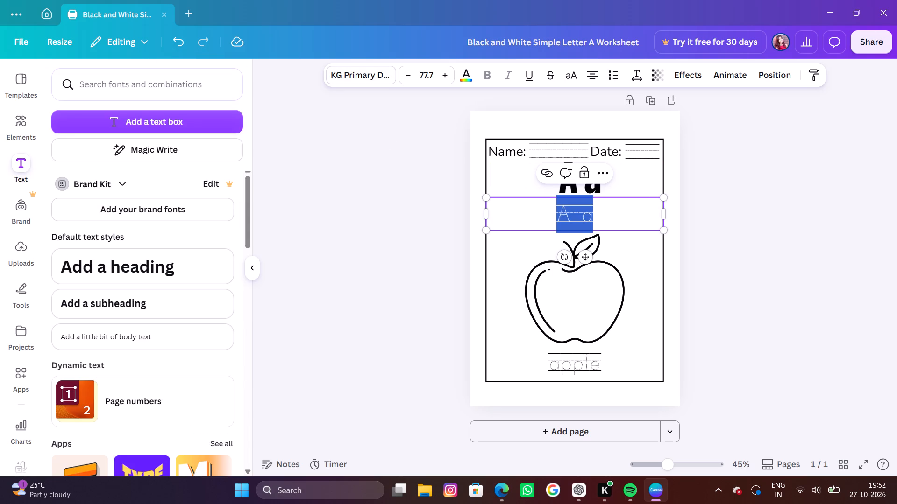
pyautogui.click(445, 77)
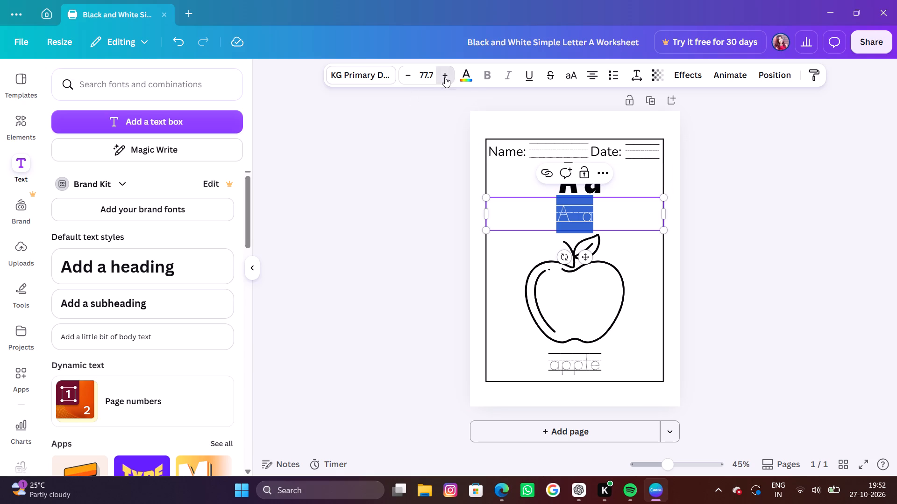
pyautogui.tripleClick(445, 77)
pyautogui.tripleClick(445, 77)
pyautogui.doubleClick(445, 77)
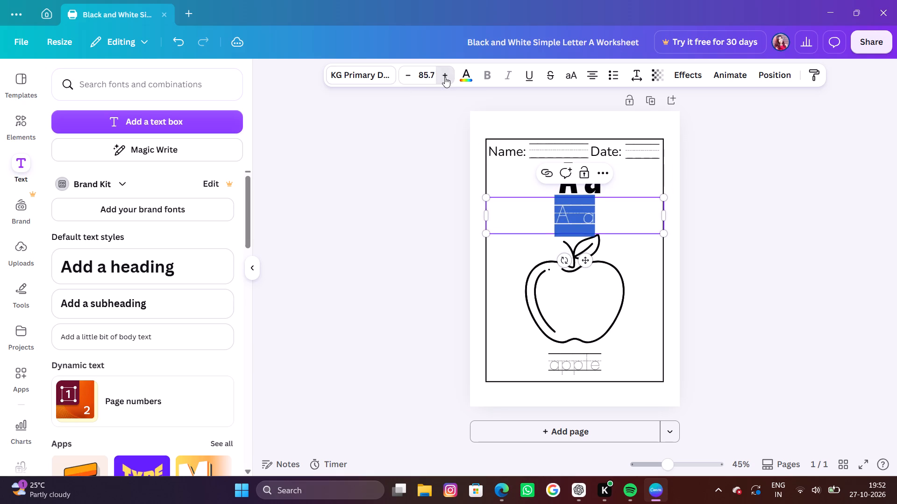
pyautogui.click(384, 148)
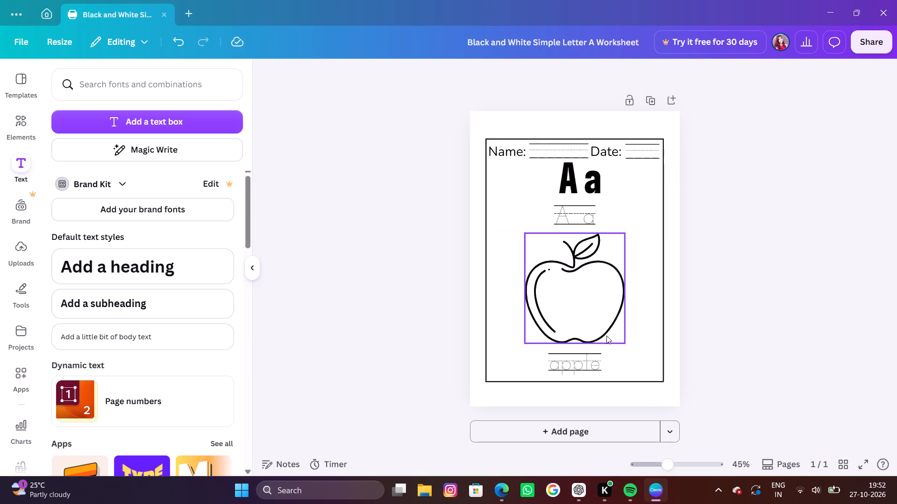
# Increase the font size of the tracing word "apple" below the apple drawing to 99.7.
pyautogui.click(584, 366)
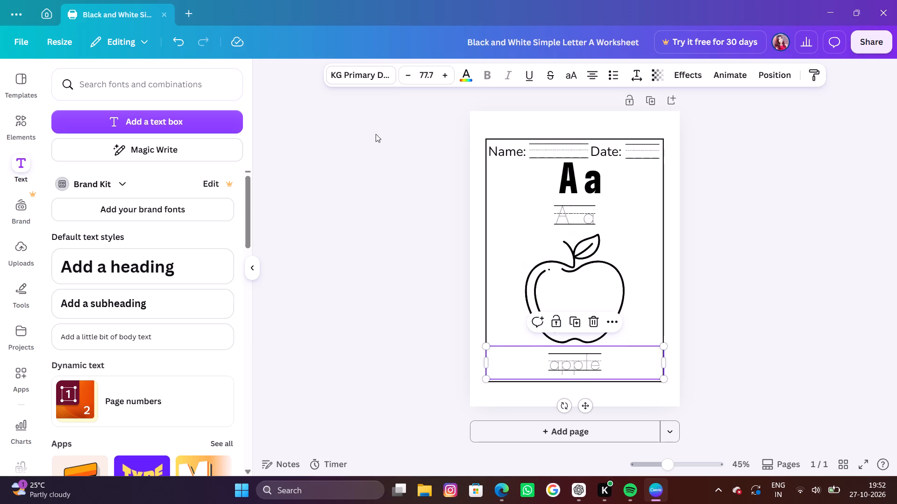
pyautogui.tripleClick(440, 78)
pyautogui.tripleClick(440, 78)
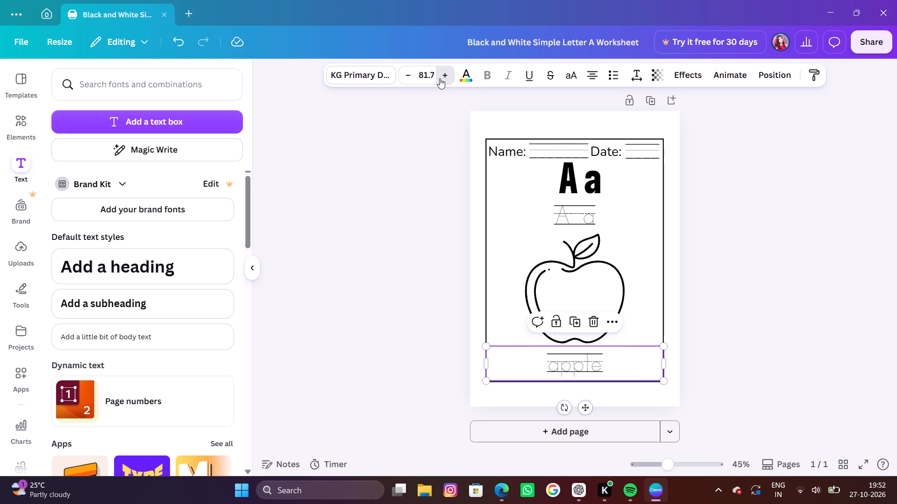
pyautogui.tripleClick(440, 78)
pyautogui.tripleClick(440, 78)
pyautogui.tripleClick(440, 78)
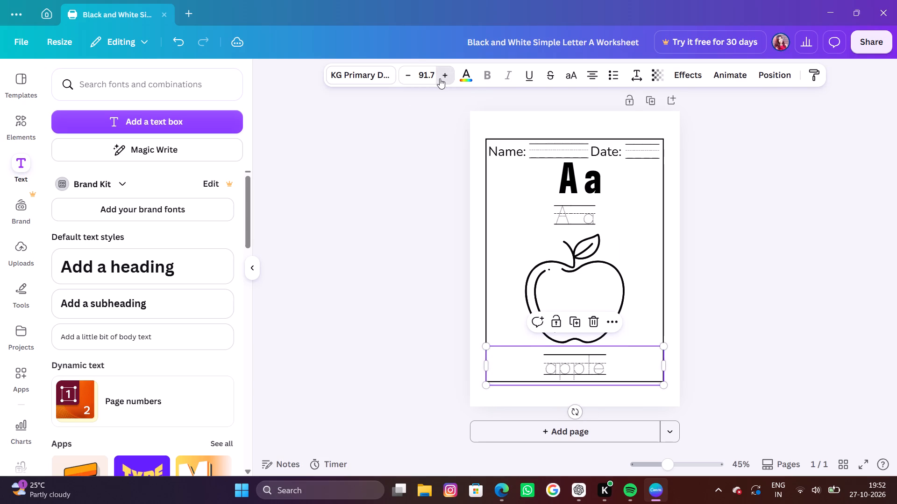
pyautogui.tripleClick(440, 78)
pyautogui.tripleClick(440, 78)
pyautogui.tripleClick(440, 78)
pyautogui.click(440, 78)
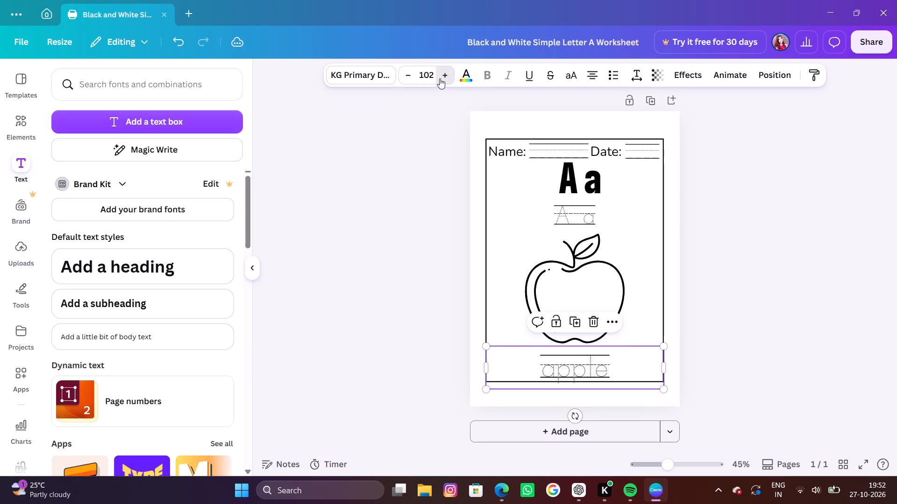
pyautogui.click(412, 73)
pyautogui.click(412, 73)
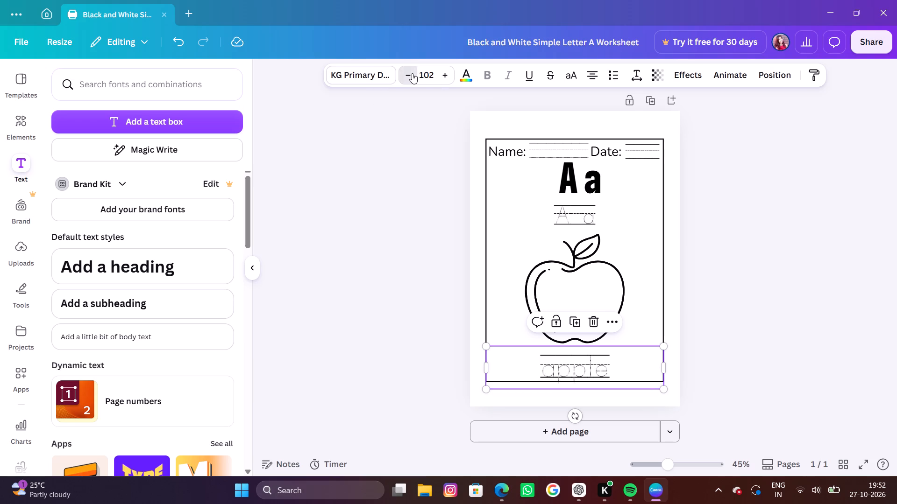
pyautogui.click(412, 73)
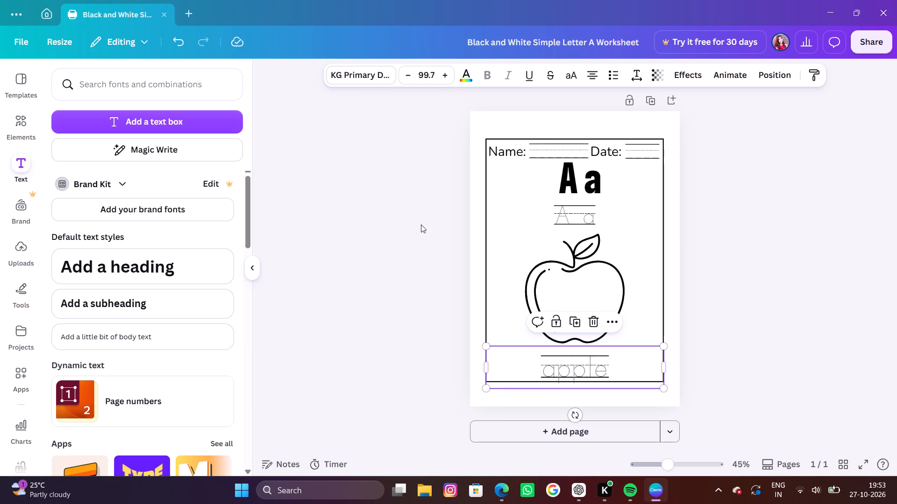
pyautogui.click(421, 224)
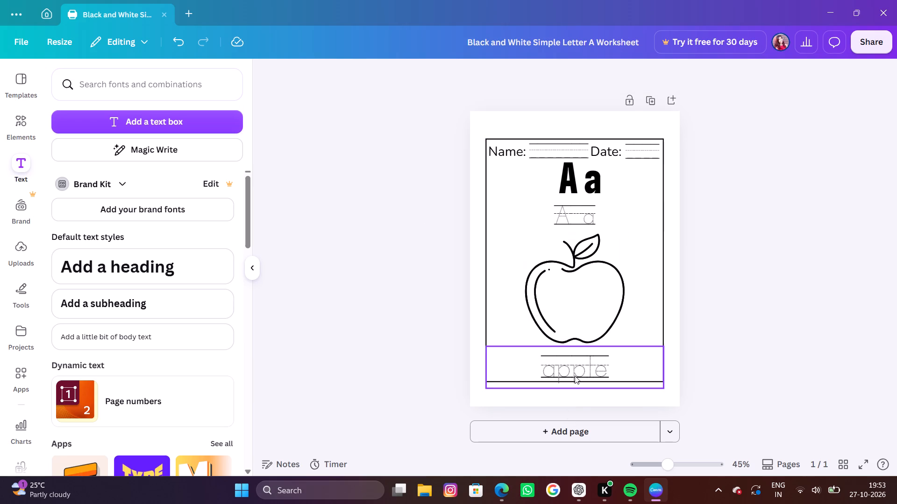
# Move the tracing word "apple" slightly up, closer to the apple drawing and clear of the frame's bottom line.
pyautogui.click(575, 376)
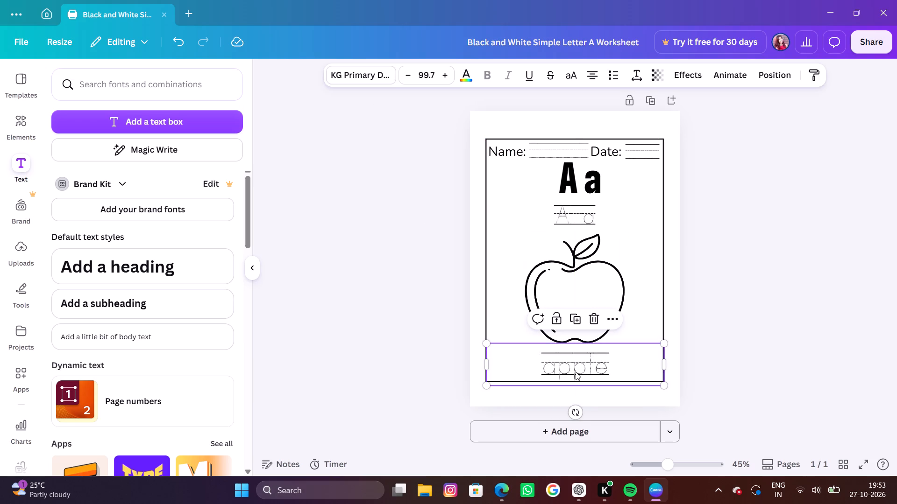
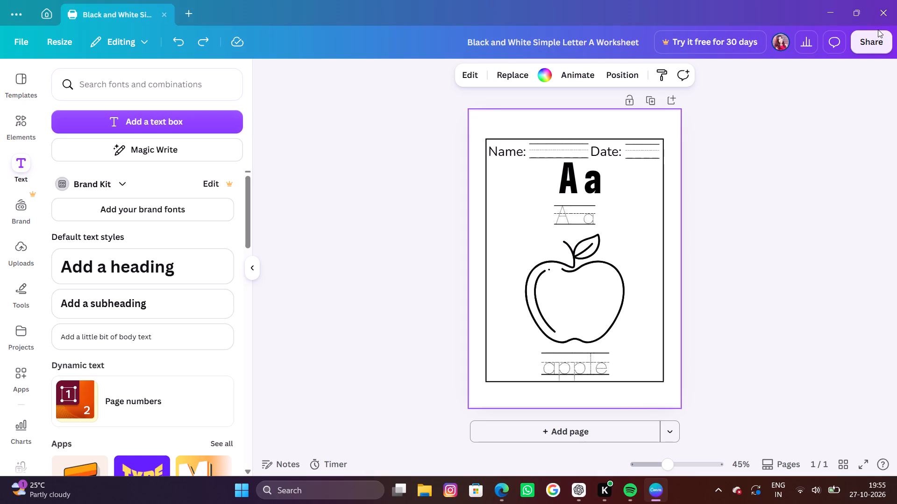
pyautogui.click(878, 29)
pyautogui.click(873, 40)
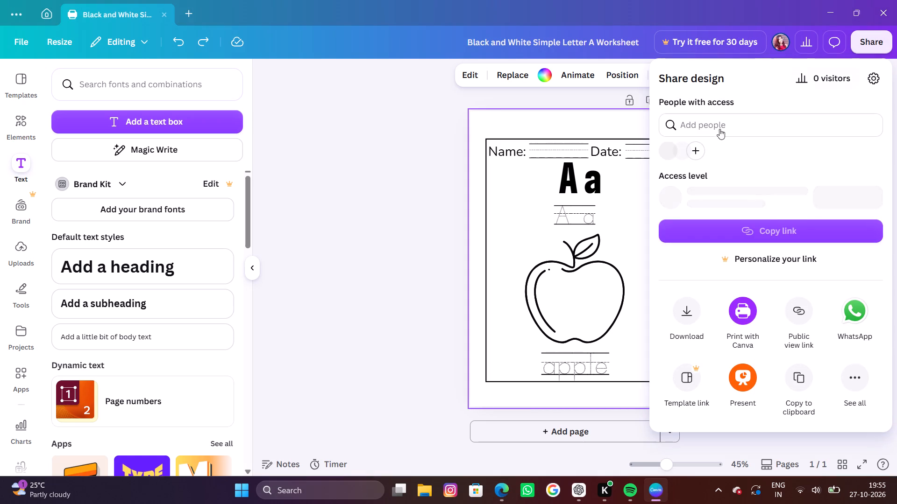
pyautogui.click(695, 305)
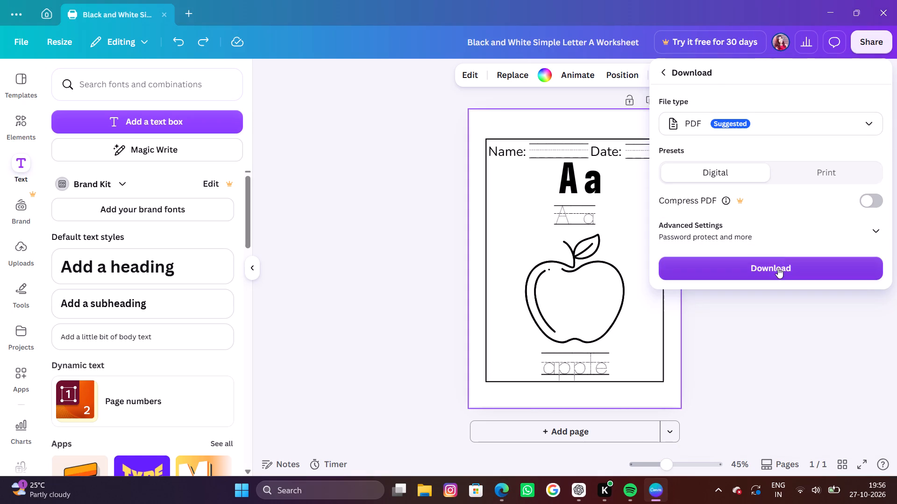
pyautogui.click(778, 269)
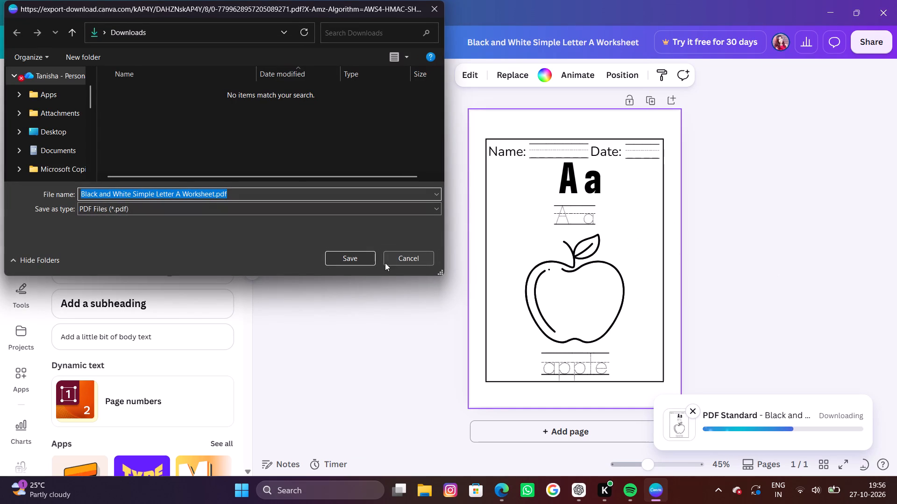
pyautogui.click(363, 256)
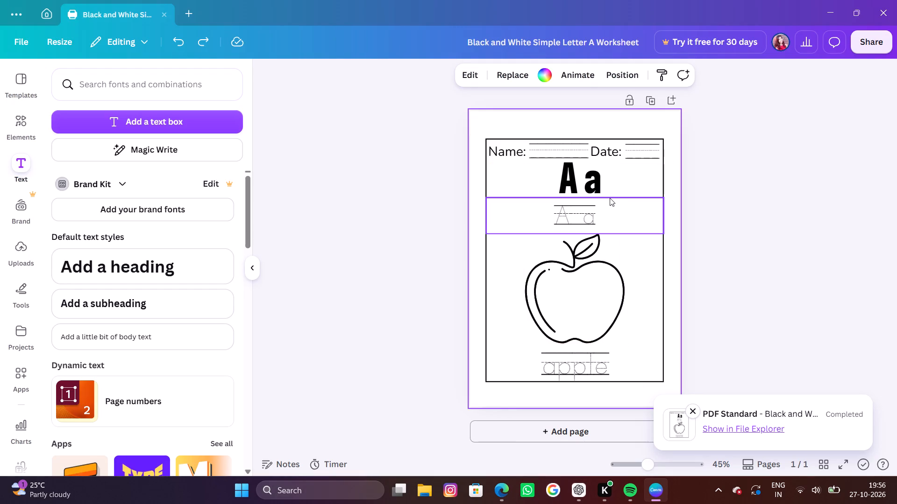
# Replace the dotted tracing letters "A a" above the apple drawing with "B b".
pyautogui.doubleClick(589, 211)
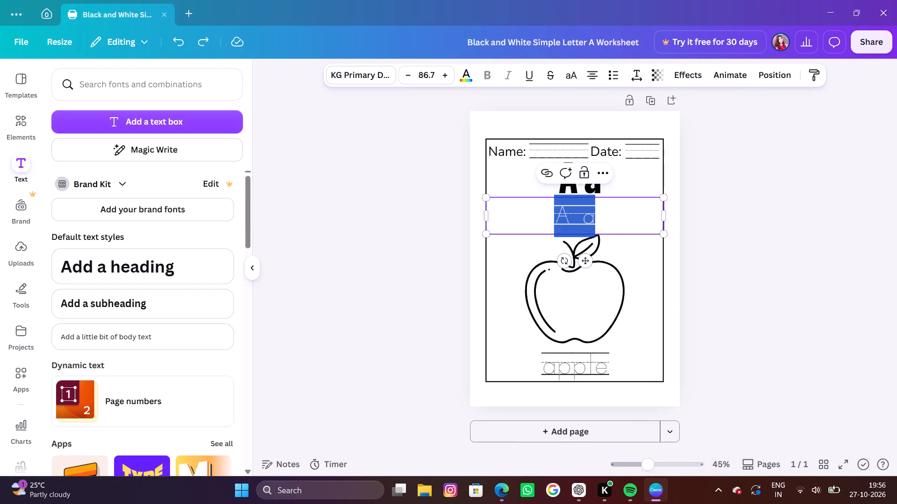
pyautogui.press('BackSpace')
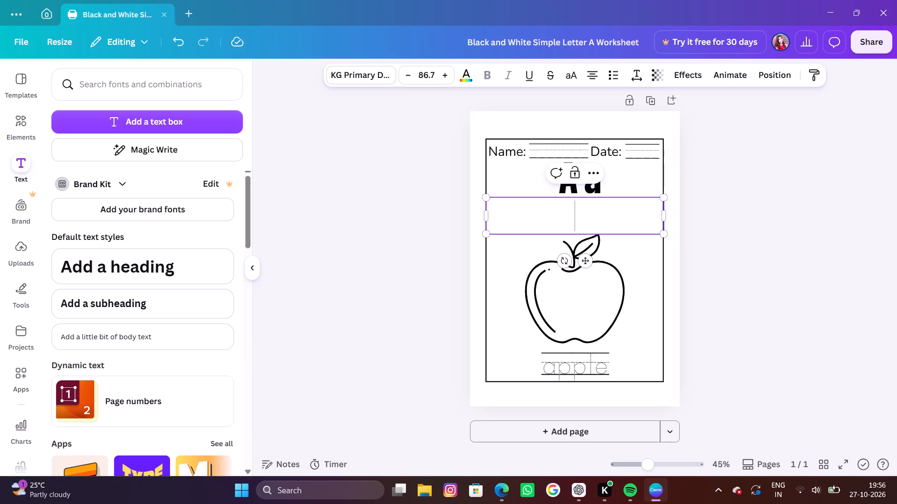
pyautogui.press('b')
pyautogui.press('BackSpace')
pyautogui.write('B')
pyautogui.press('space')
pyautogui.press('a')
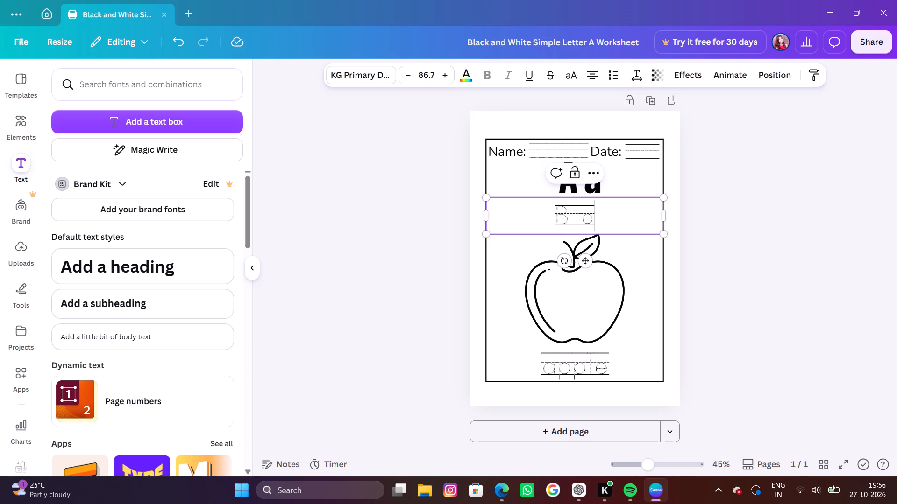
pyautogui.press('BackSpace')
pyautogui.press('b')
pyautogui.press('BackSpace')
pyautogui.press('space')
pyautogui.write('b')
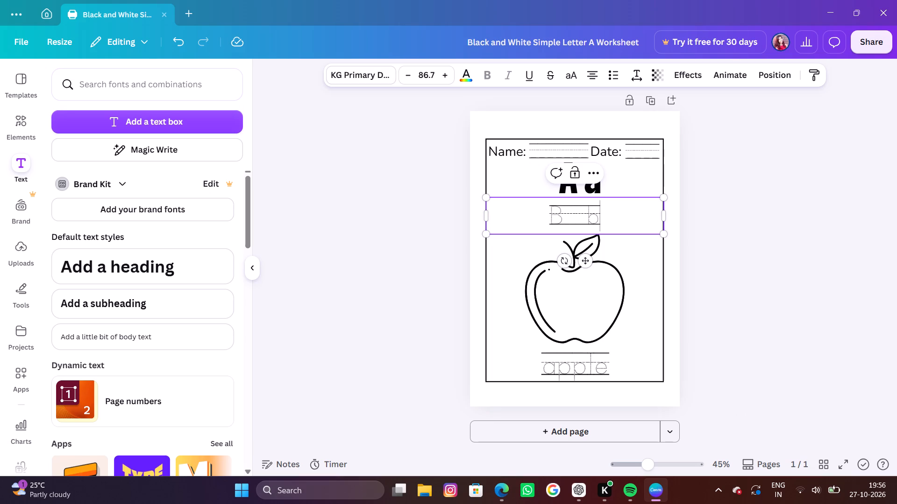
pyautogui.press('BackSpace')
pyautogui.press('BackSpace')
pyautogui.press('b')
# Replace the tracing word "apple" at the bottom of the worksheet with "Ball".
pyautogui.click(604, 365)
pyautogui.doubleClick(604, 365)
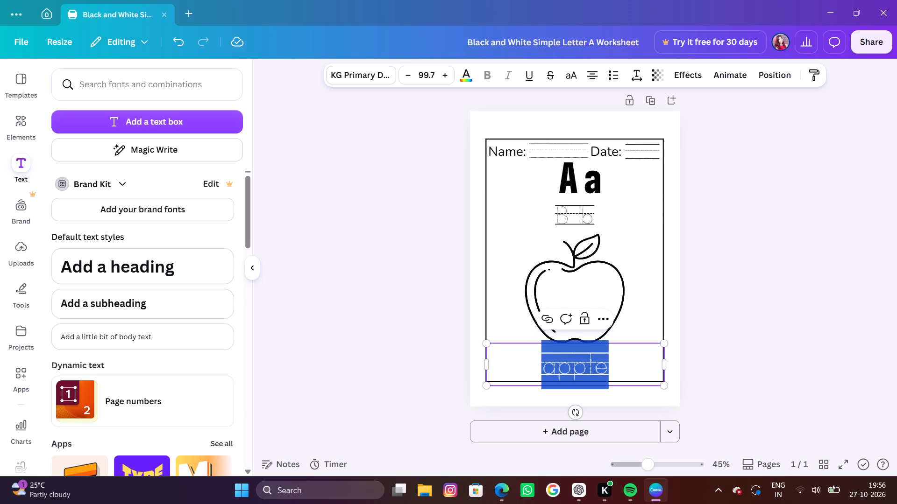
pyautogui.press('BackSpace')
pyautogui.write('Ball')
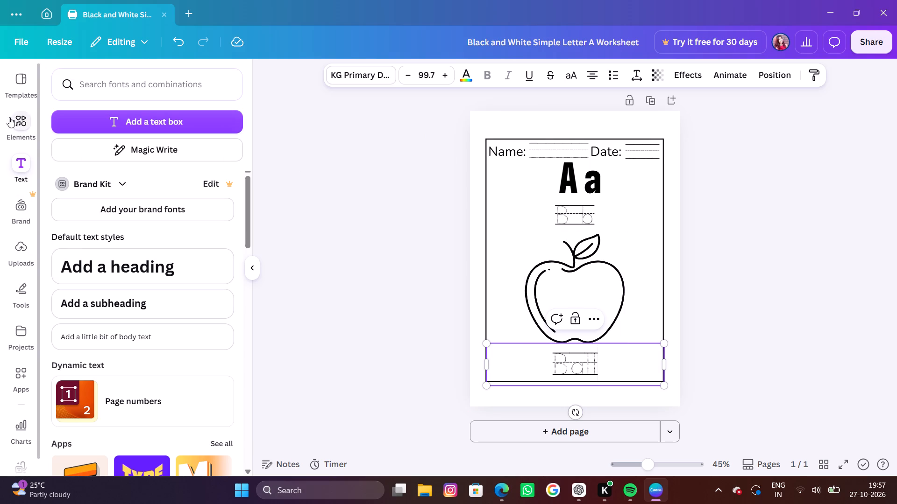
# Search the elements for "ball outline" and insert the free basketball outline graphic with curved seams onto the worksheet.
pyautogui.click(23, 127)
pyautogui.click(165, 86)
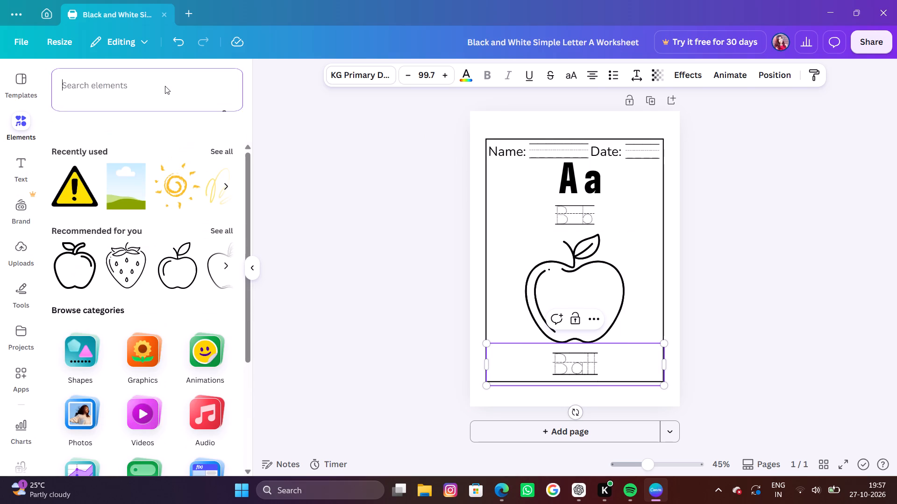
pyautogui.write('ball')
pyautogui.press('space')
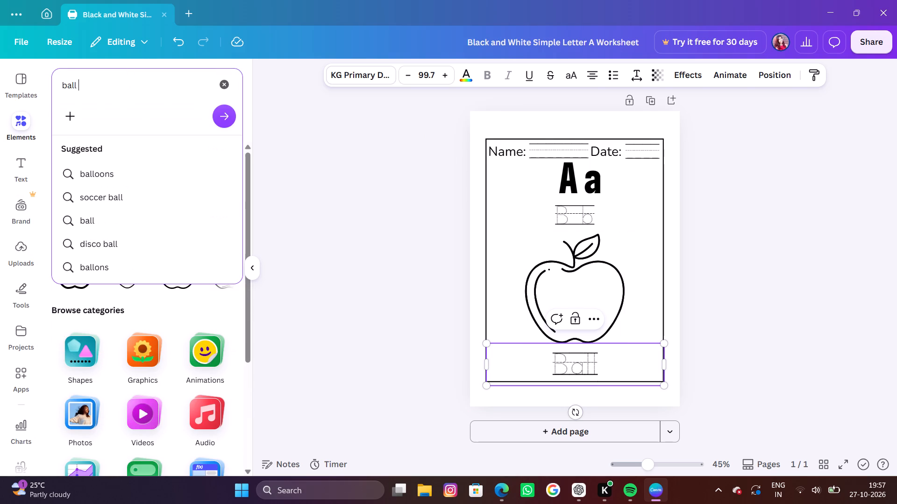
pyautogui.write('outline')
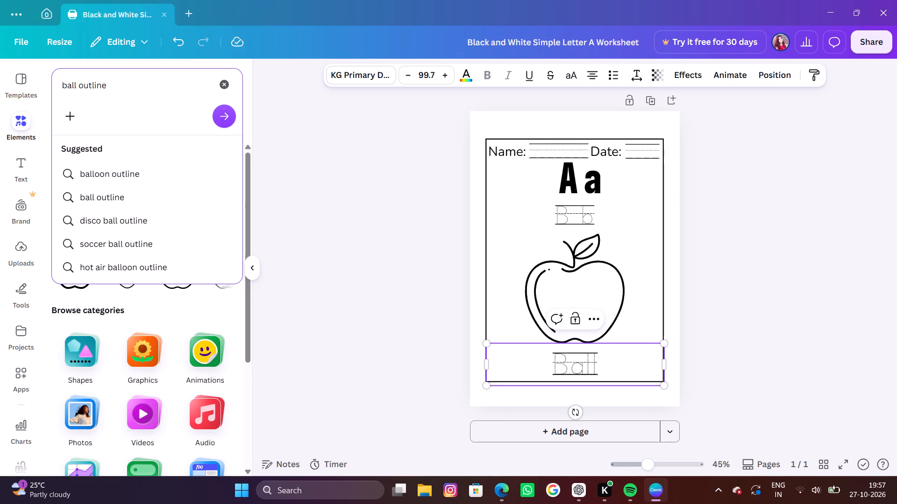
pyautogui.press('Return')
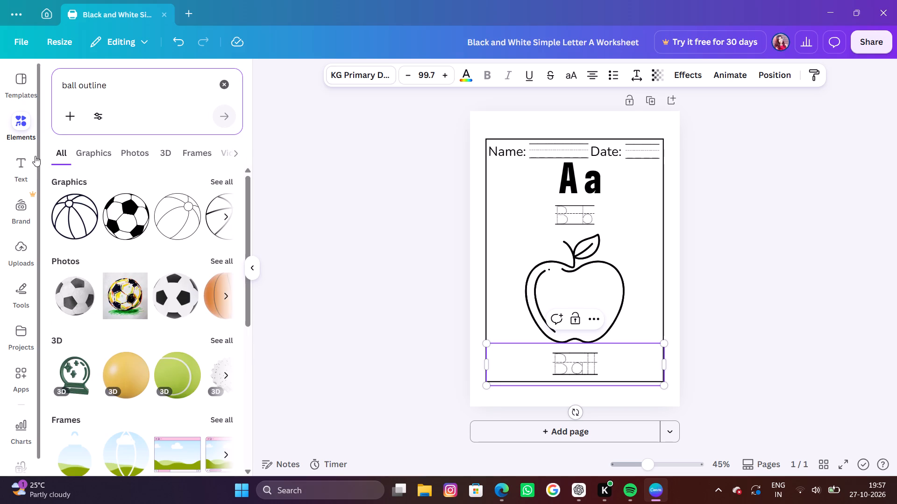
pyautogui.click(229, 181)
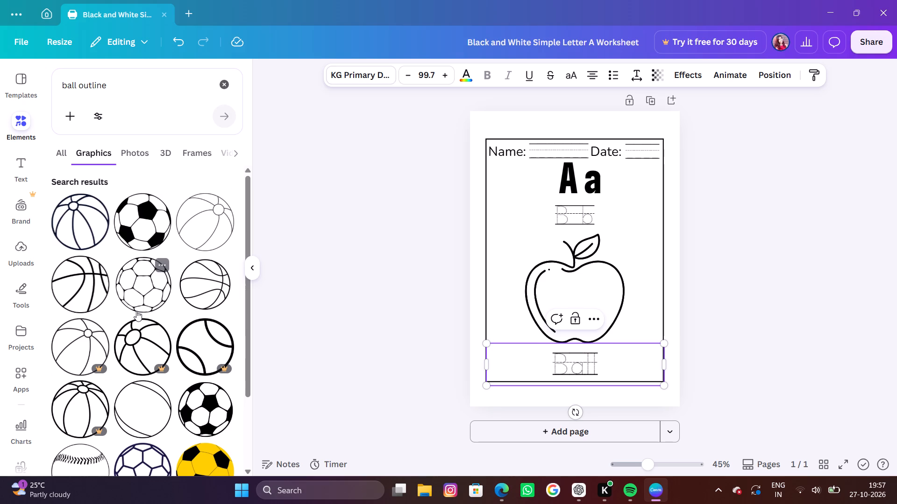
pyautogui.click(195, 287)
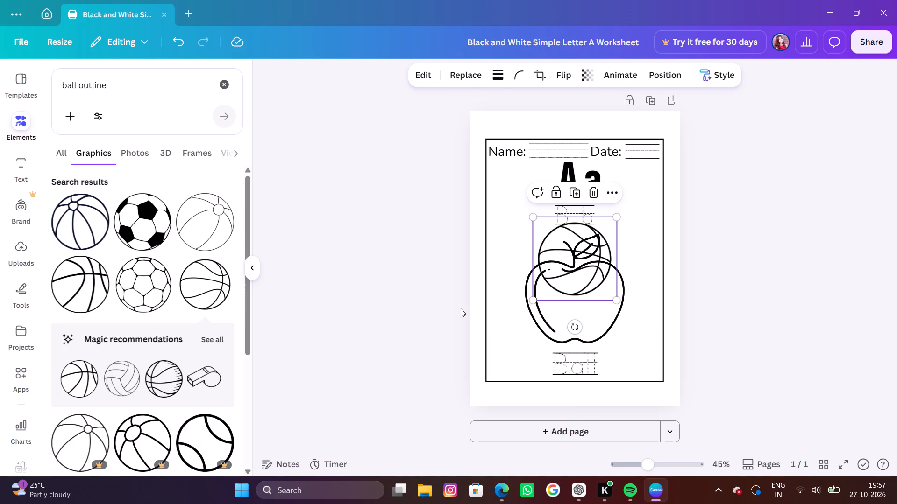
# Delete the apple drawing behind the ball graphic.
pyautogui.click(551, 309)
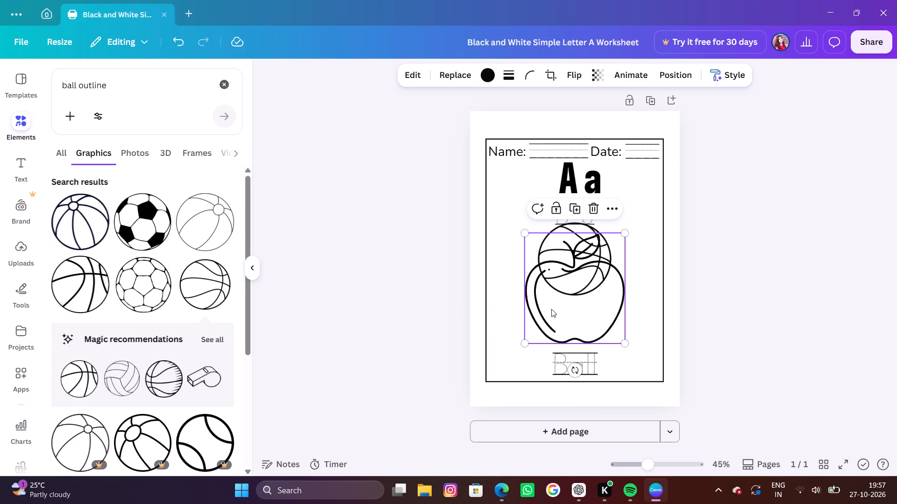
pyautogui.click(592, 210)
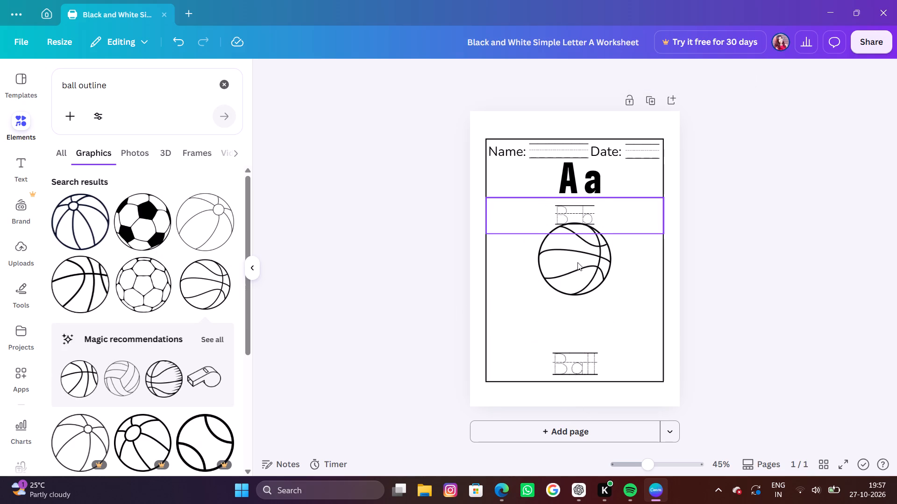
# Move the ball graphic slightly down below the tracing letters "B b" and enlarge it to about 9 wide.
pyautogui.click(577, 262)
pyautogui.moveTo(576, 280); pyautogui.dragTo(576, 297)
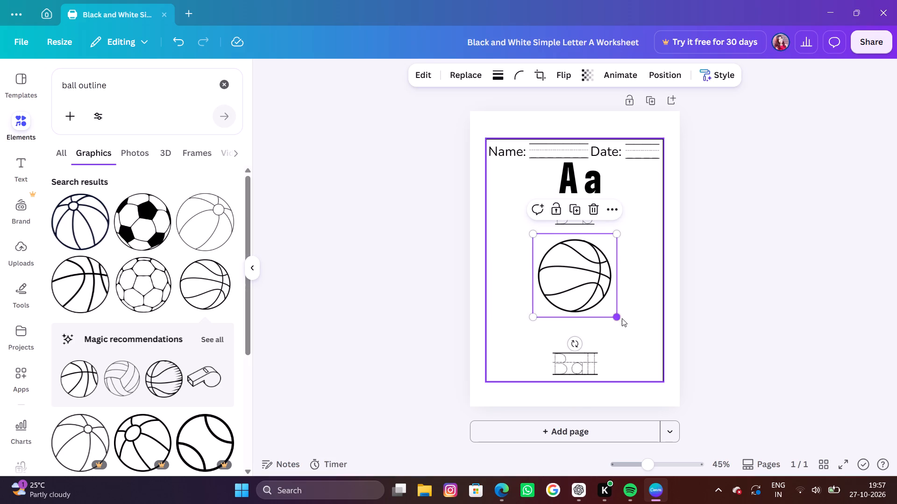
pyautogui.click(622, 318)
pyautogui.click(604, 309)
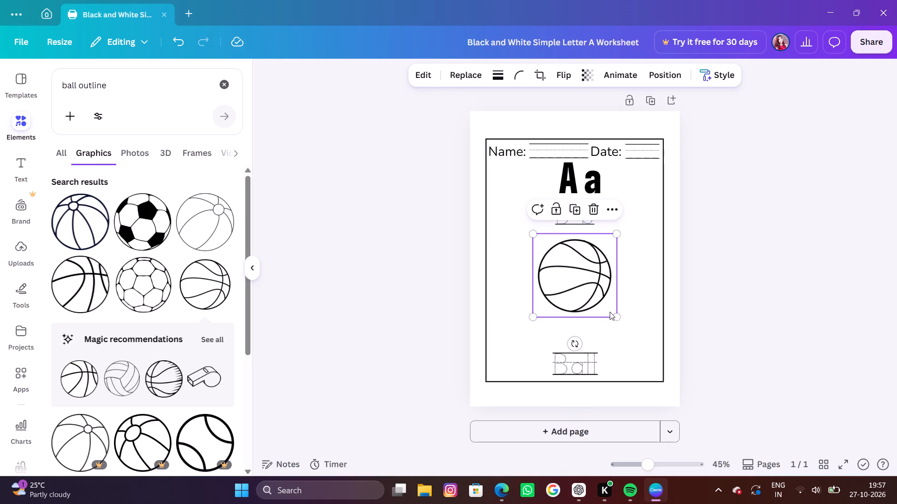
pyautogui.moveTo(616, 317); pyautogui.dragTo(620, 326)
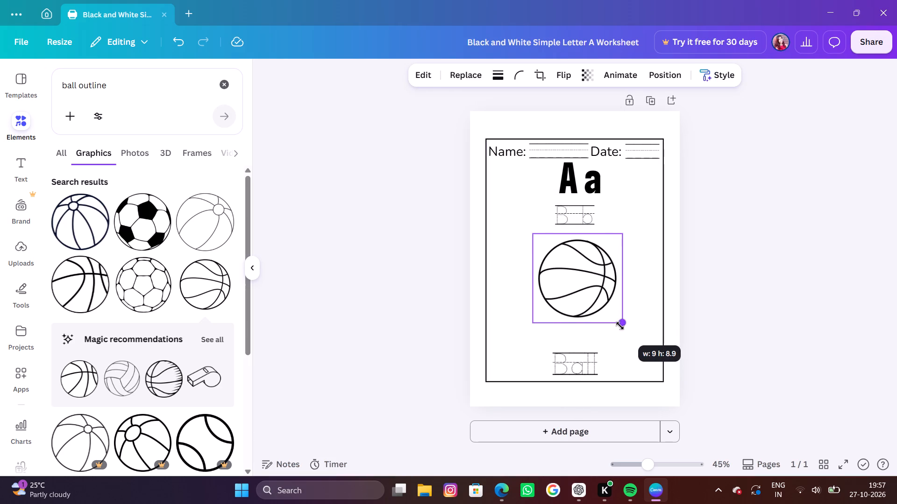
pyautogui.moveTo(620, 326); pyautogui.dragTo(620, 326)
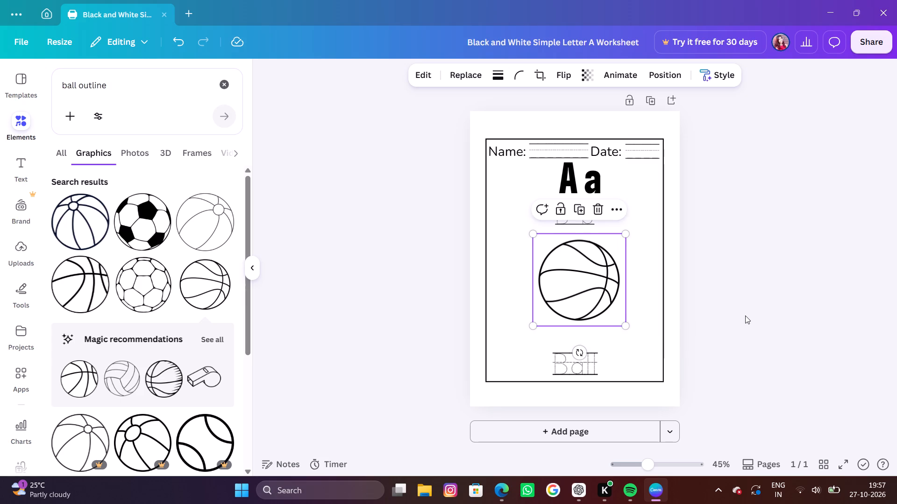
pyautogui.click(745, 315)
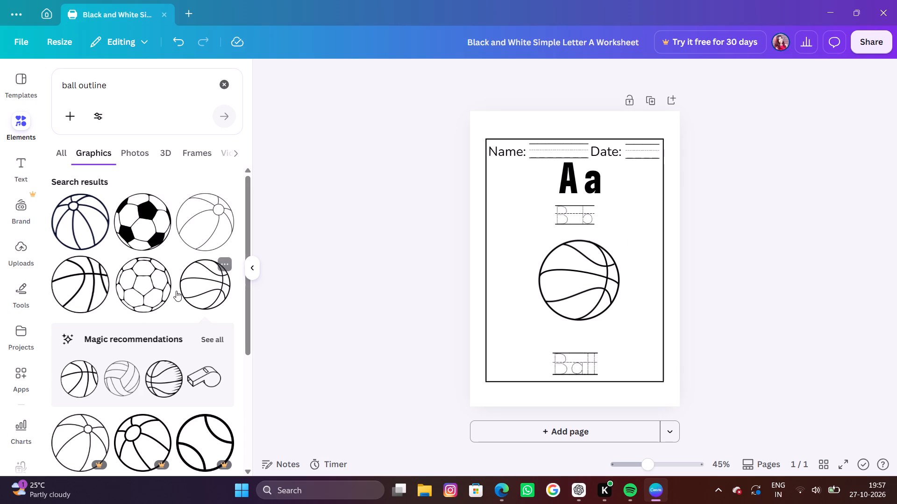
# Replace the basketball graphic on the worksheet with the free soccer ball outline from the "ball outline" results.
pyautogui.scroll(-1, 176, 291)
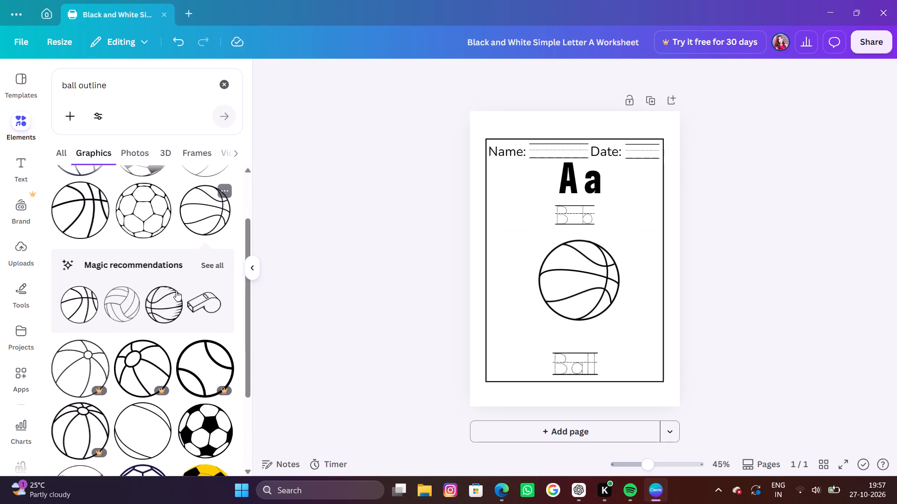
pyautogui.scroll(-2, 176, 291)
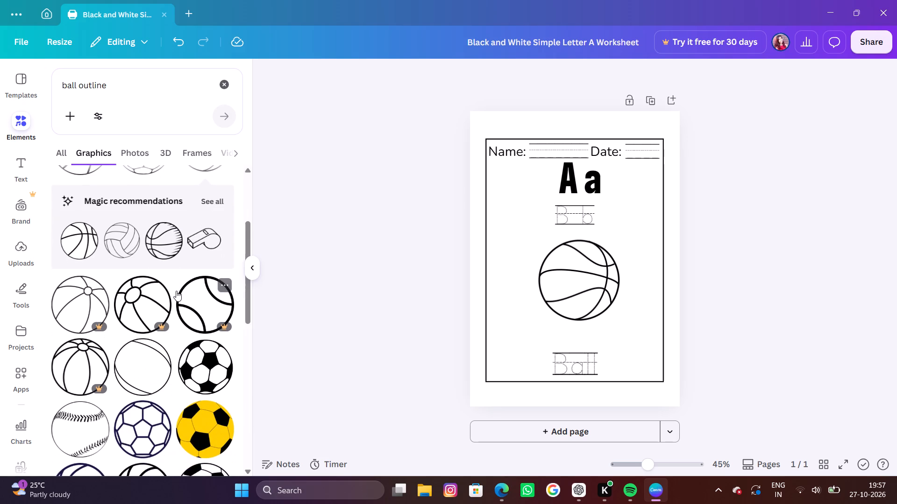
pyautogui.scroll(-1, 176, 291)
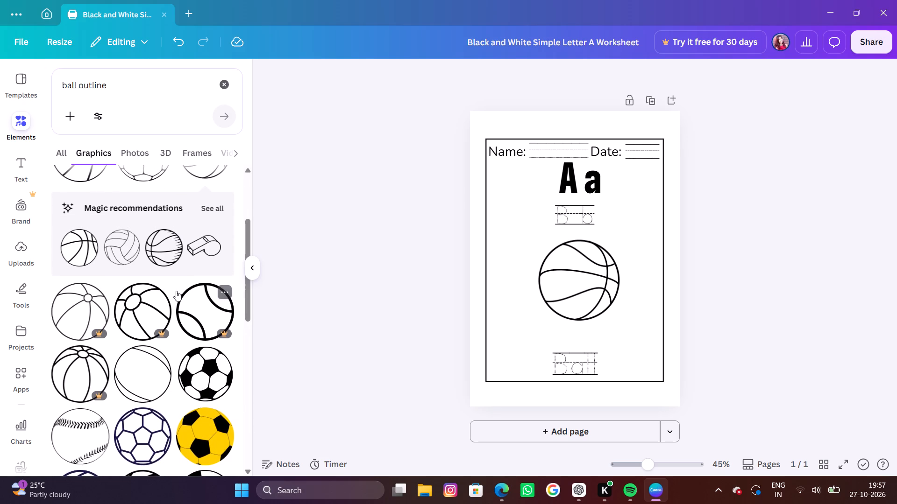
pyautogui.scroll(-1, 176, 291)
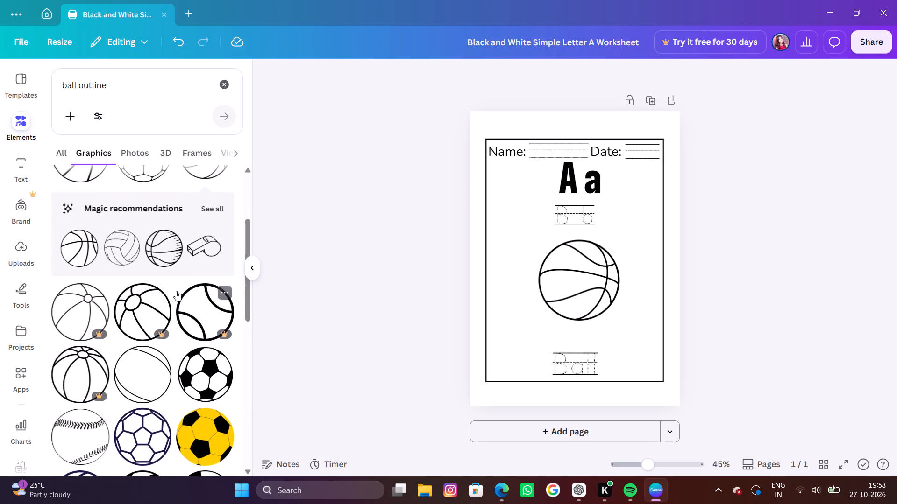
pyautogui.scroll(-1, 176, 291)
pyautogui.scroll(1, 176, 291)
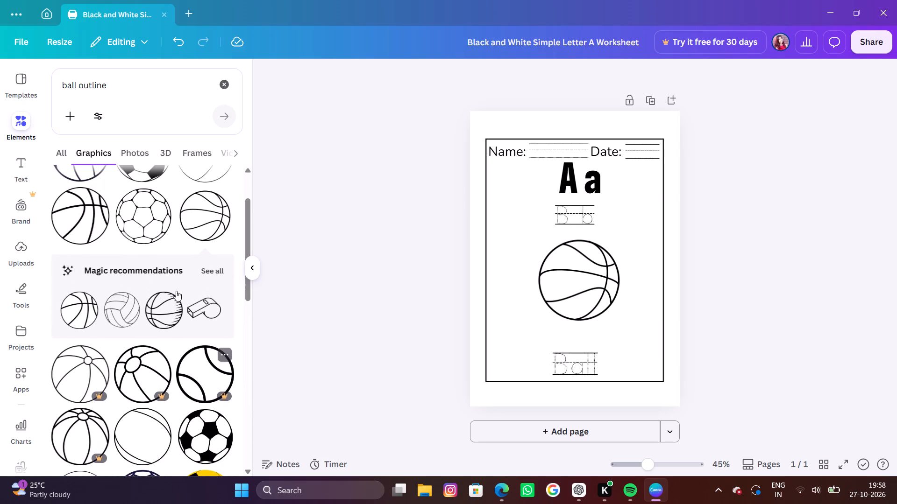
pyautogui.scroll(1, 176, 291)
pyautogui.click(137, 214)
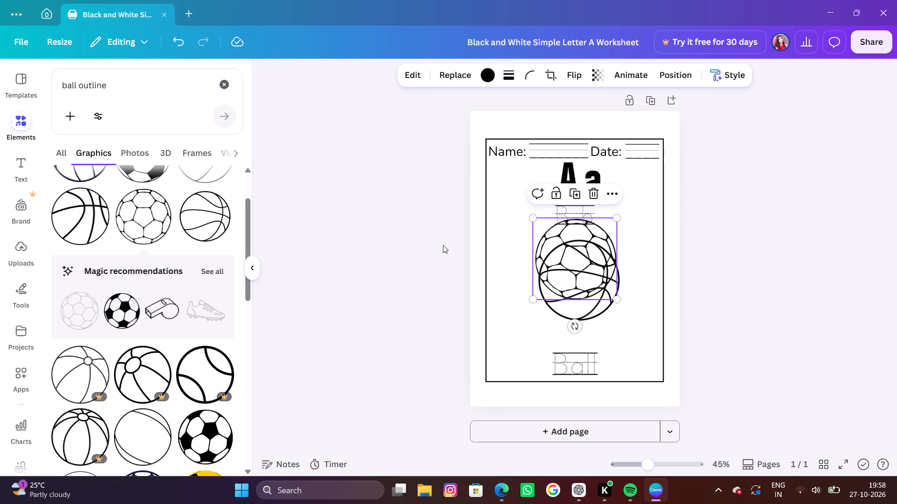
pyautogui.click(574, 314)
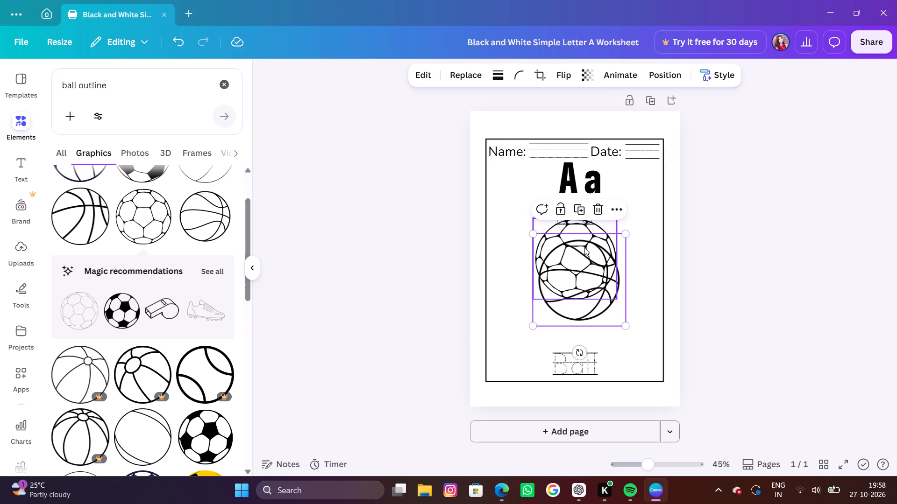
pyautogui.click(596, 212)
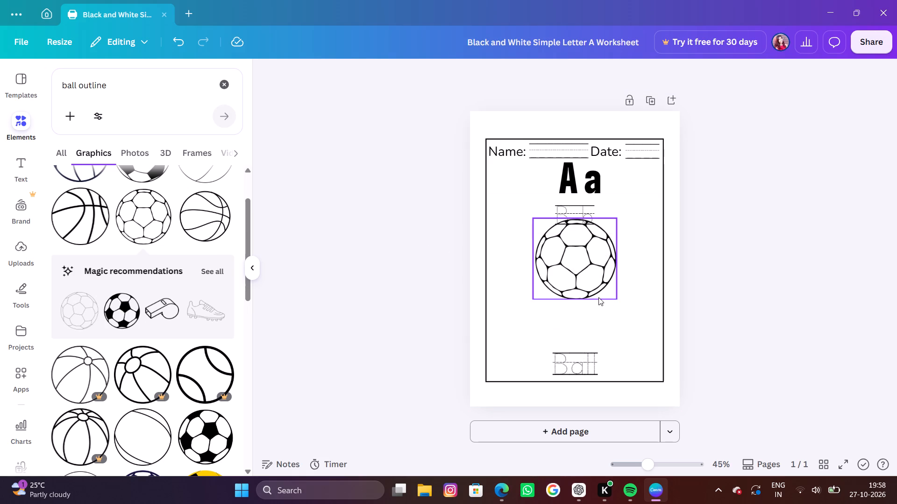
# Enlarge the soccer ball to about 9.3 wide and move it down between the tracing letters and the word "Ball".
pyautogui.moveTo(605, 291); pyautogui.dragTo(605, 297)
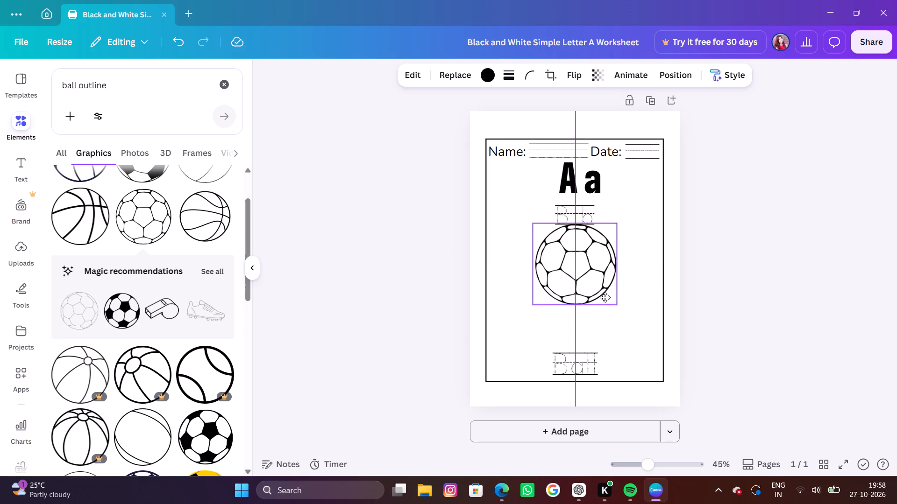
pyautogui.moveTo(605, 297); pyautogui.dragTo(607, 301)
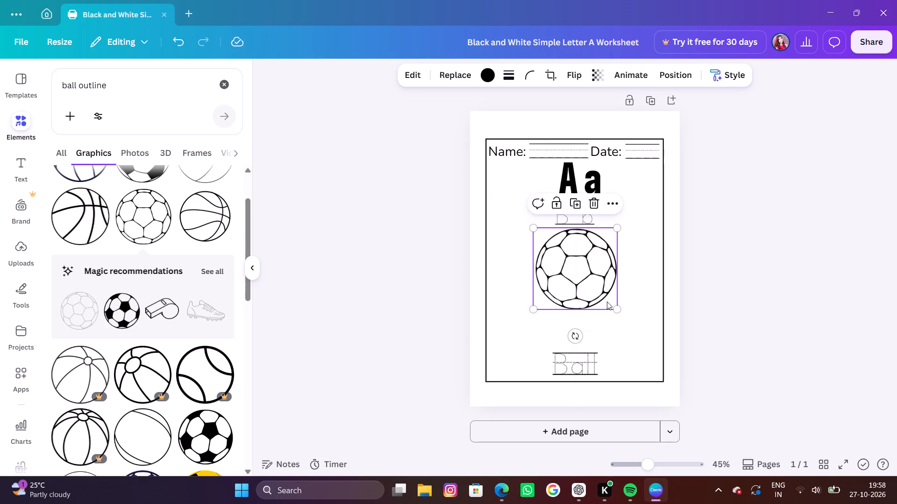
pyautogui.moveTo(619, 305); pyautogui.dragTo(621, 316)
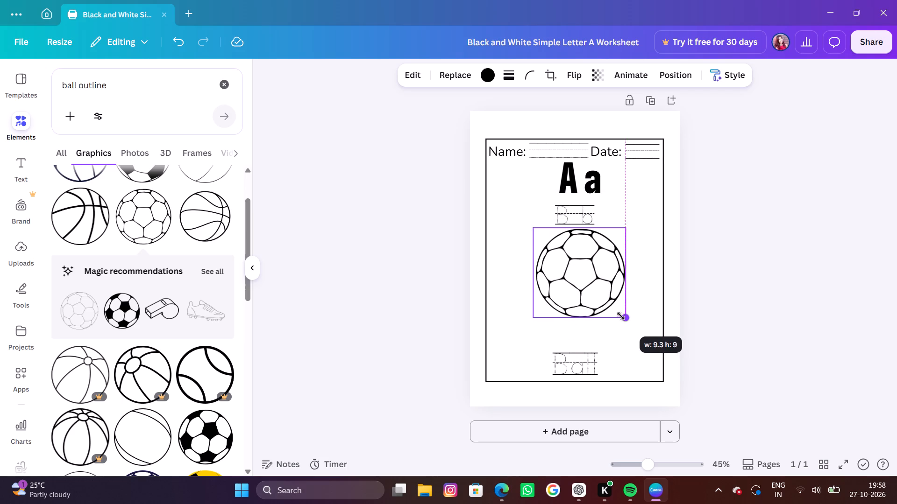
pyautogui.moveTo(593, 287); pyautogui.dragTo(590, 297)
pyautogui.click(710, 288)
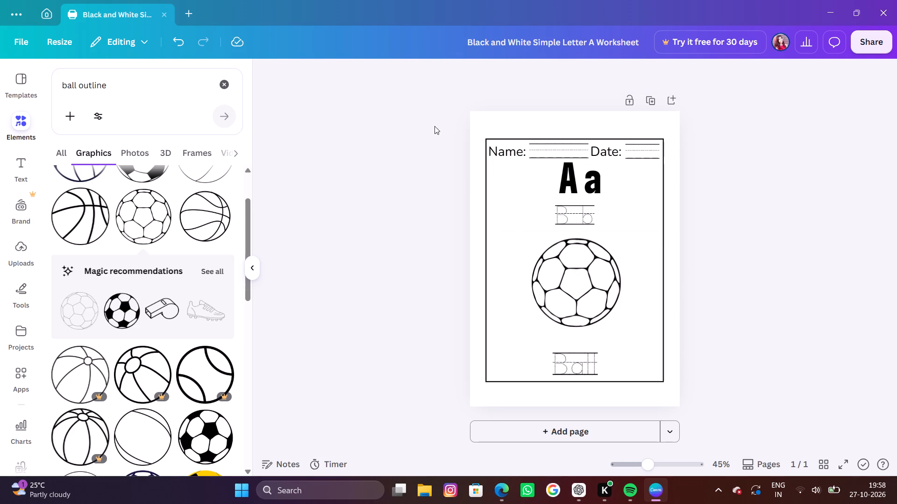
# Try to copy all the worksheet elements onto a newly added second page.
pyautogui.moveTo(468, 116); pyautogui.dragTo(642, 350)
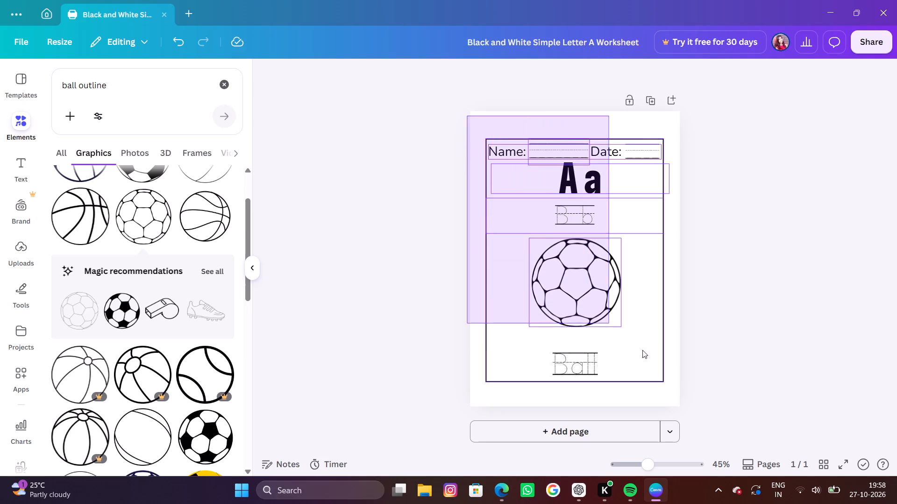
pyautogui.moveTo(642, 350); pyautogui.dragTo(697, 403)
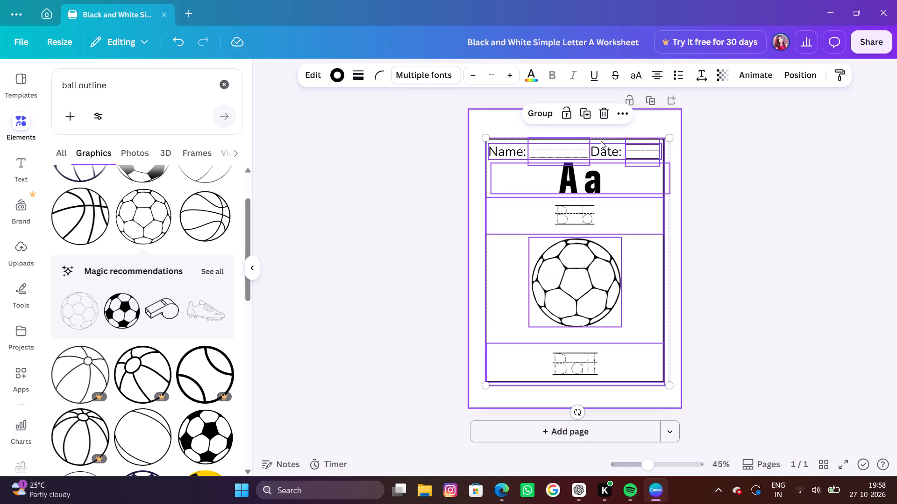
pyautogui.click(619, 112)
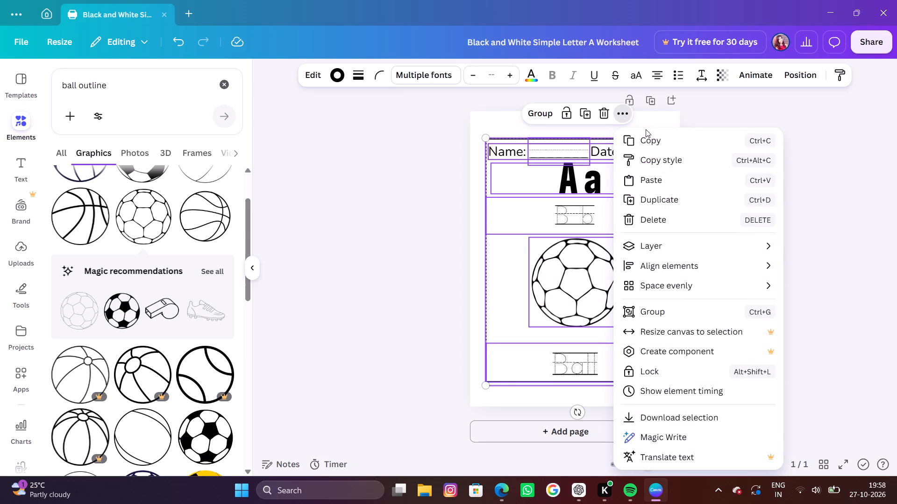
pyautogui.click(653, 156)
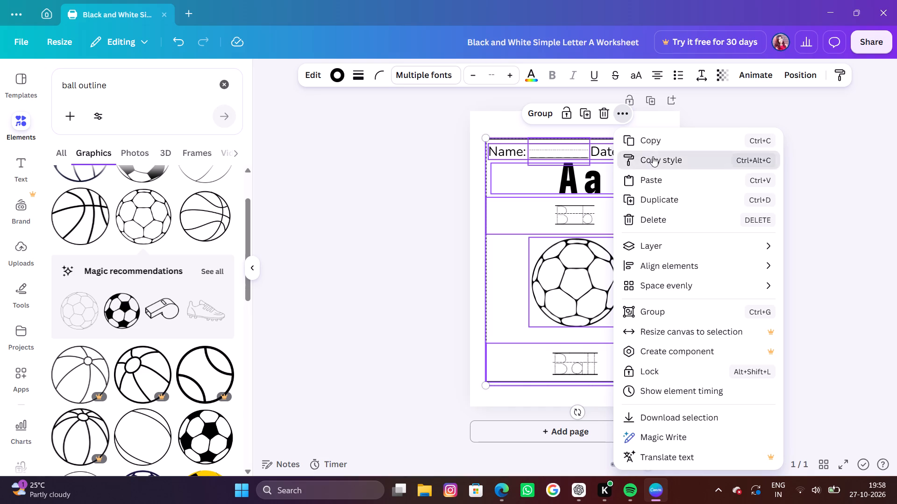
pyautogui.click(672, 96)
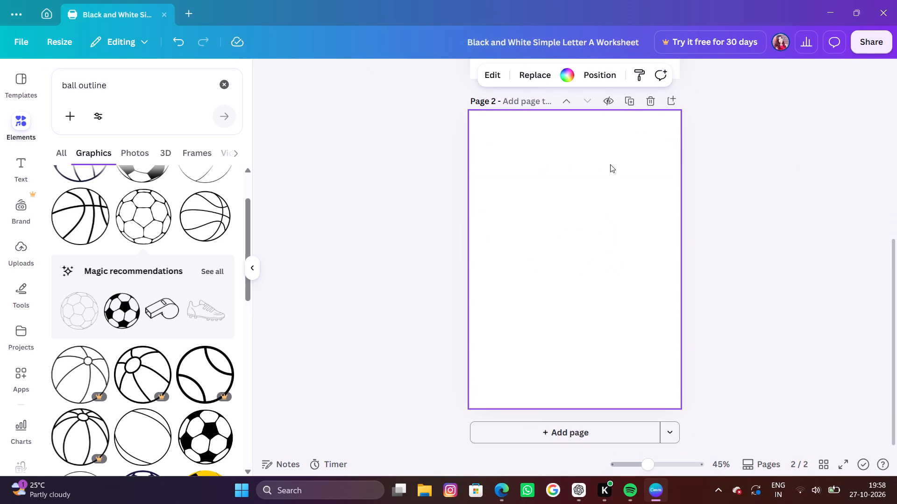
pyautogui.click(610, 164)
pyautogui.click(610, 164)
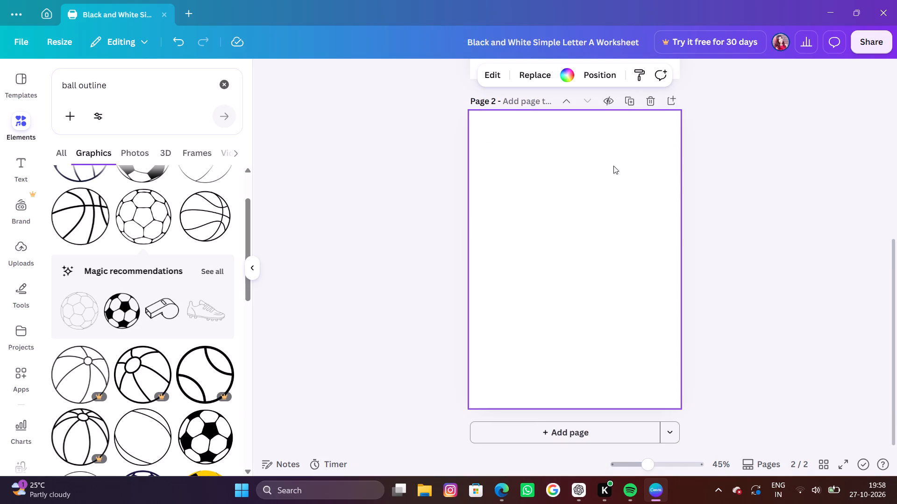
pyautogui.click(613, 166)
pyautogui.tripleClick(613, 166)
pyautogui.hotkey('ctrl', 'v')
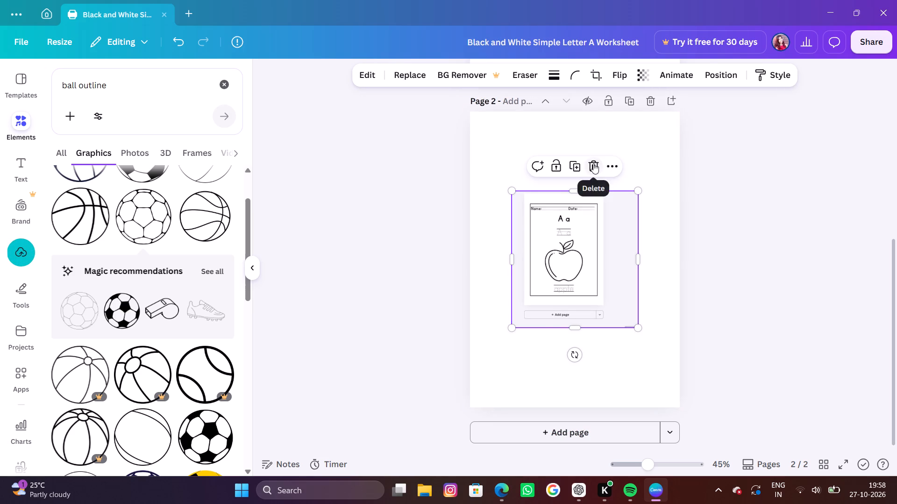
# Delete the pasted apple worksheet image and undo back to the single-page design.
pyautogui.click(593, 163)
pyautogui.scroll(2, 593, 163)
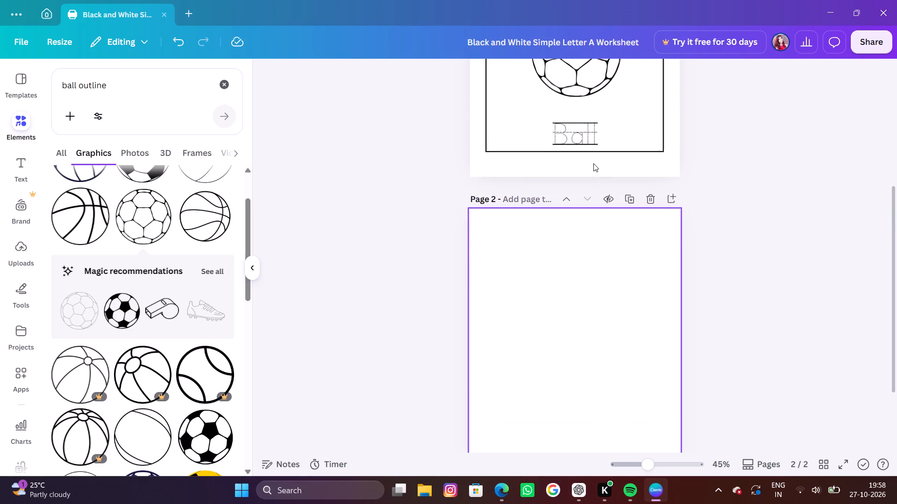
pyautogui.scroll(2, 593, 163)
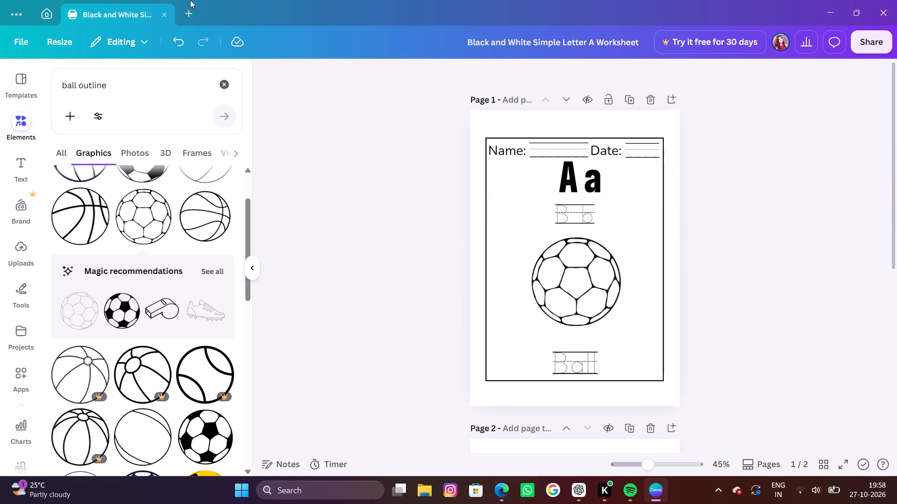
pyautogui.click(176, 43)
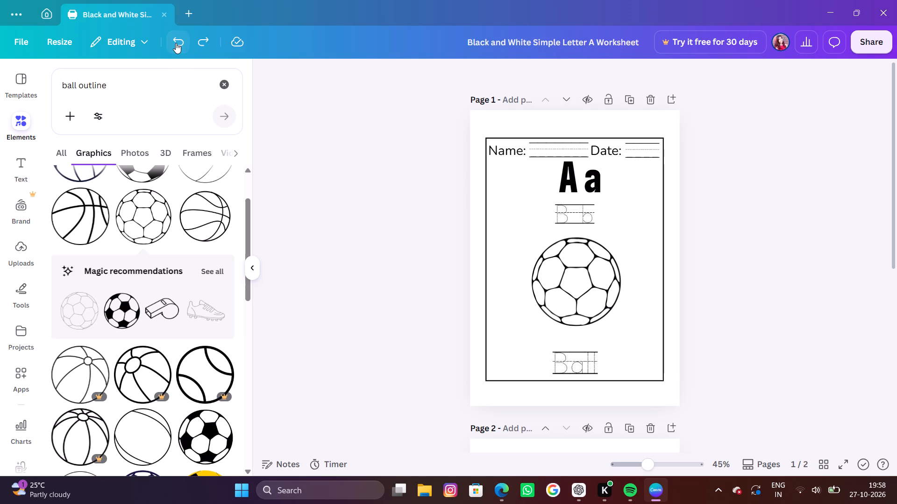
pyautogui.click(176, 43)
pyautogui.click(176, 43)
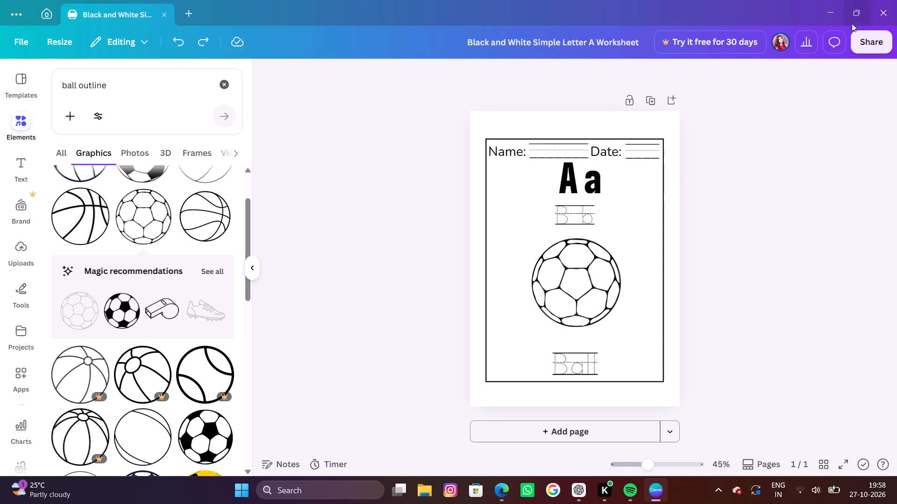
# Replace the large heading letters "A a" at the top of the worksheet with "B b".
pyautogui.click(880, 38)
pyautogui.moveTo(508, 165); pyautogui.dragTo(563, 176)
pyautogui.click(563, 176)
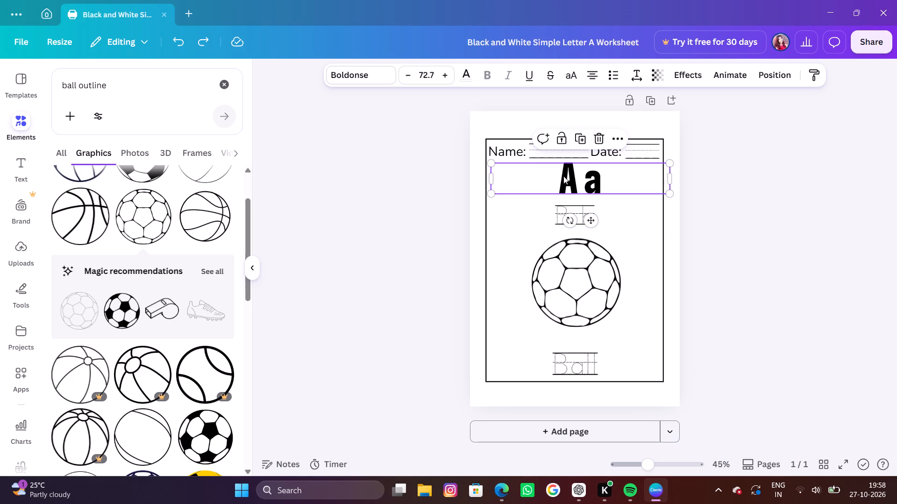
pyautogui.click(599, 181)
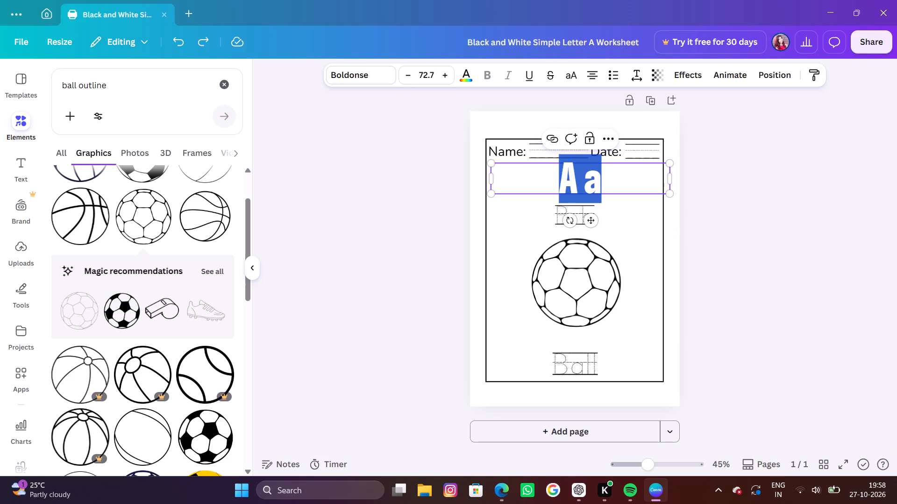
pyautogui.press('BackSpace')
pyautogui.hotkey('shift', 'b')
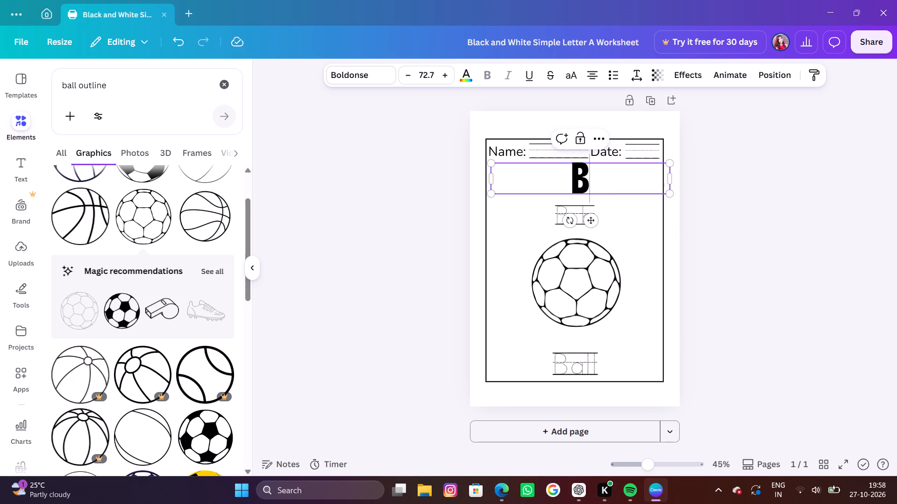
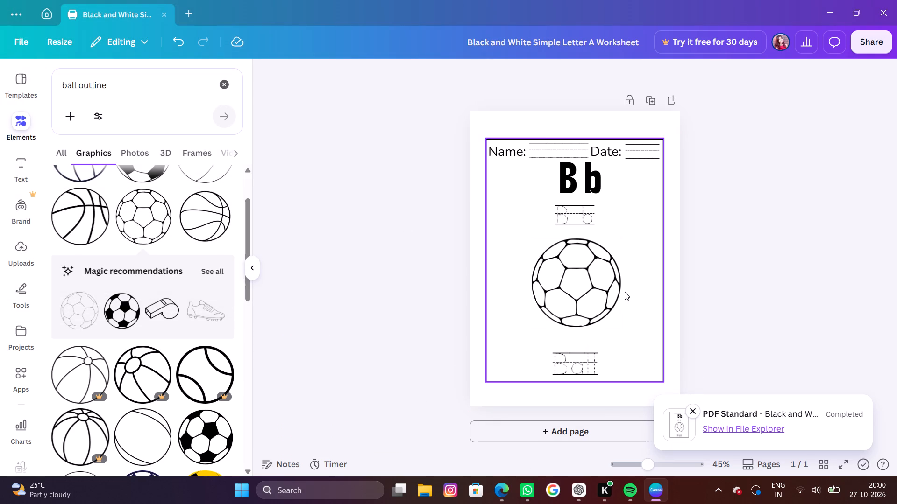
# Search the graphics for "cat outline" and add the first sitting cat drawing to the worksheet.
pyautogui.click(128, 85)
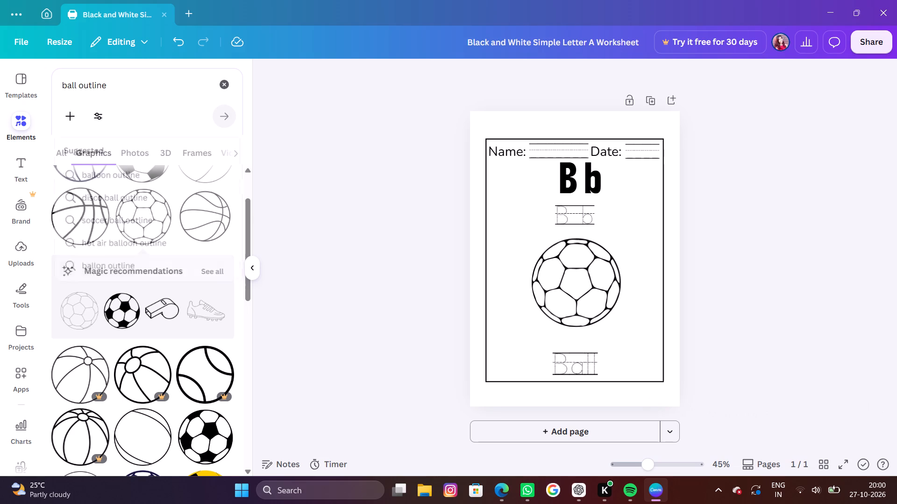
pyautogui.click(74, 86)
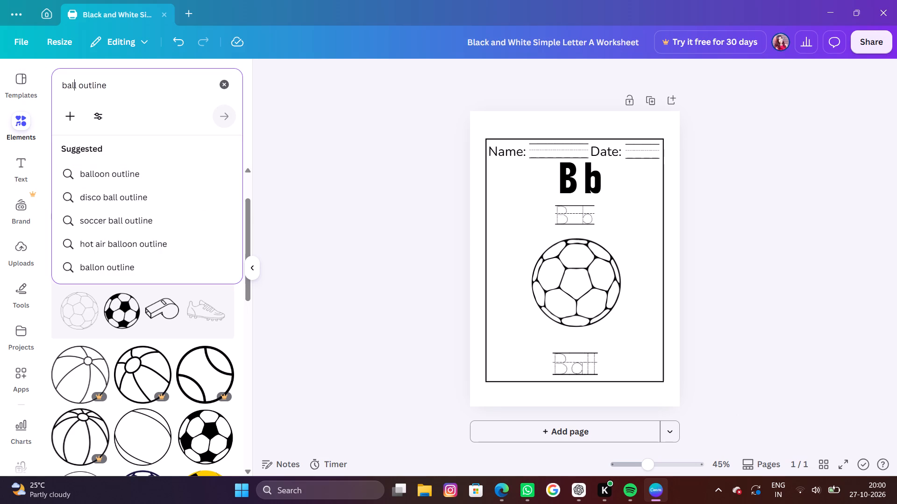
pyautogui.press('BackSpace')
pyautogui.press('BackSpace')
pyautogui.press('BackSpace')
pyautogui.press('BackSpace')
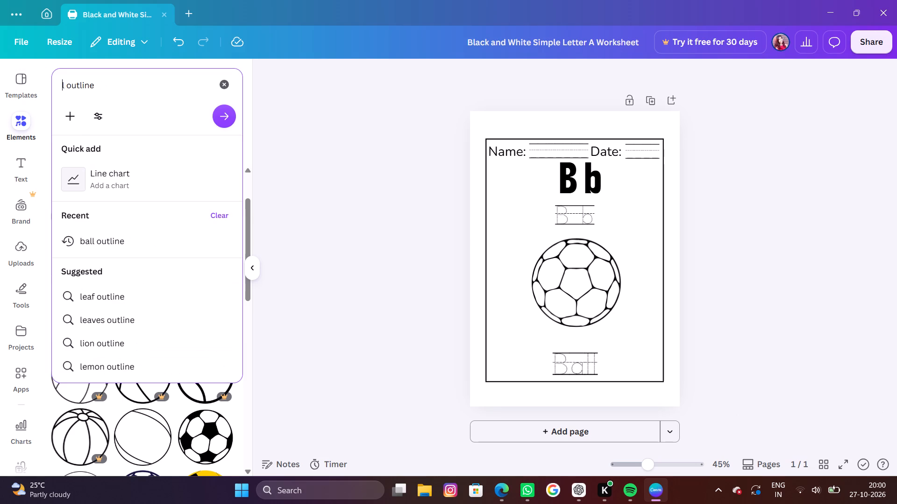
pyautogui.press('Right')
pyautogui.press('BackSpace')
pyautogui.write('cay')
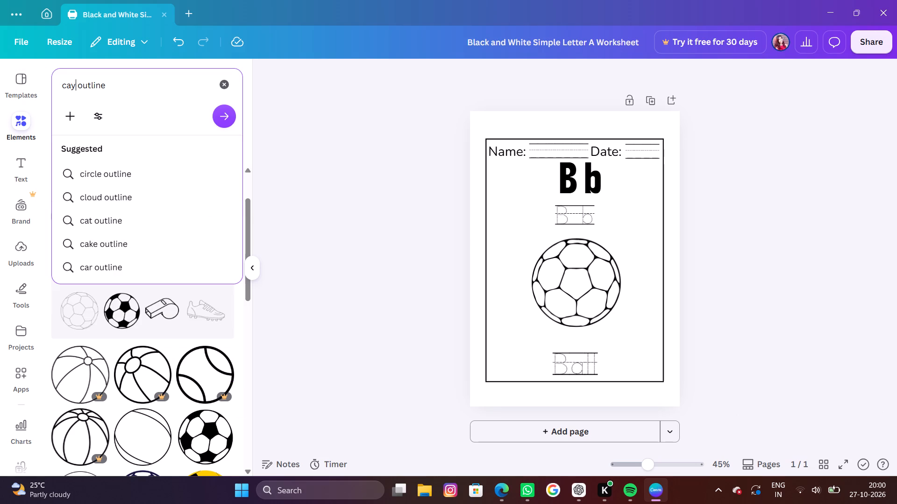
pyautogui.press('BackSpace')
pyautogui.press('t')
pyautogui.press('Return')
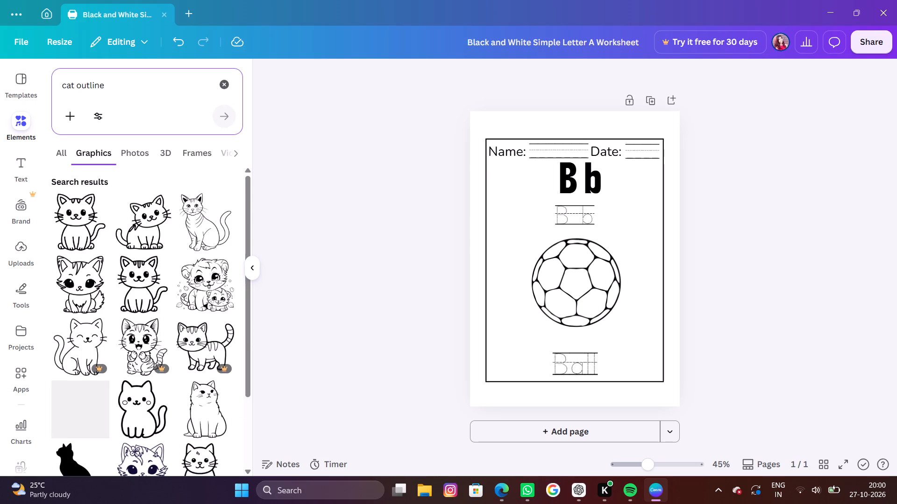
pyautogui.click(71, 233)
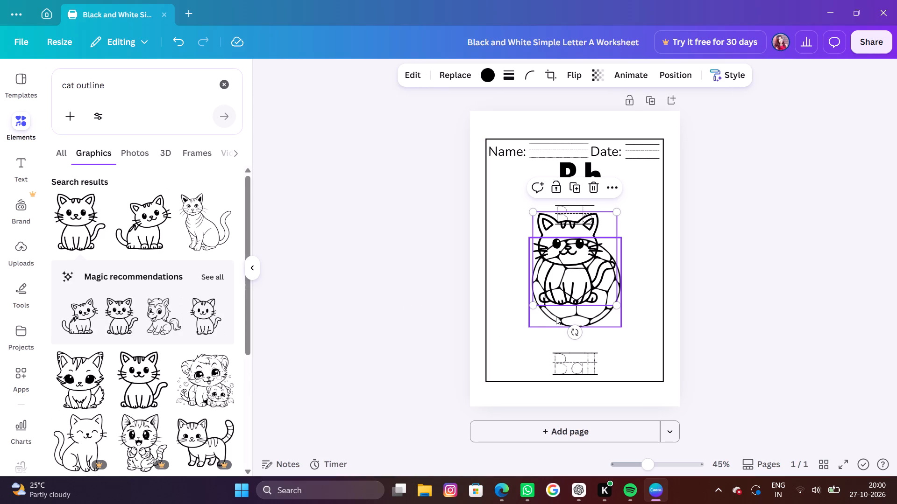
# Delete the soccer ball drawing behind the cat.
pyautogui.click(556, 316)
pyautogui.click(595, 207)
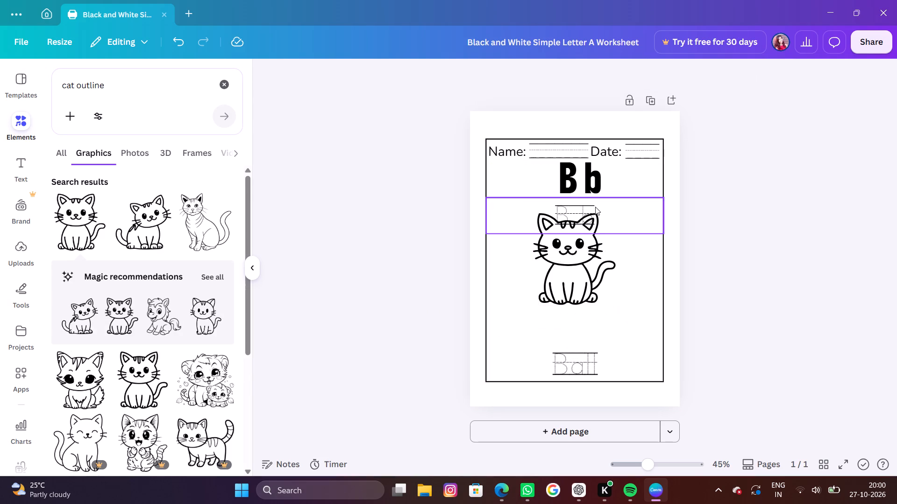
# Move the cat drawing down so it sits centred between the tracing letters and the tracing word.
pyautogui.click(573, 237)
pyautogui.moveTo(573, 237); pyautogui.dragTo(579, 260)
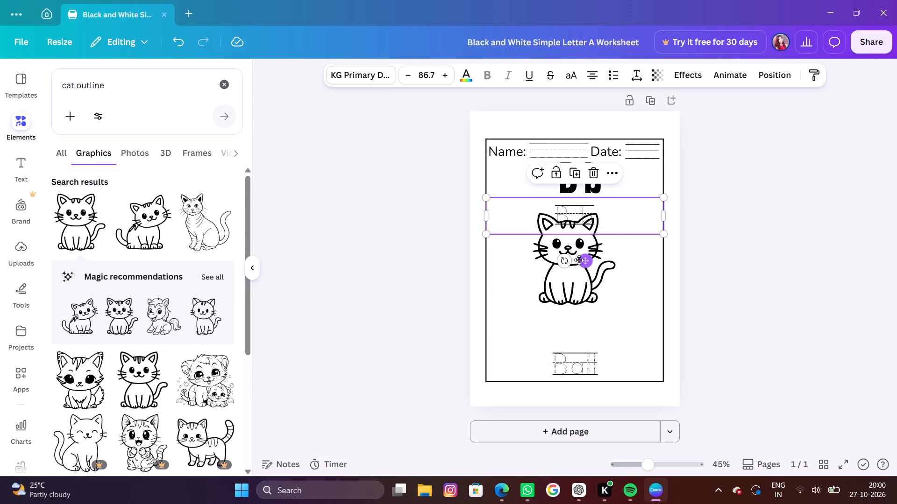
pyautogui.moveTo(573, 253); pyautogui.dragTo(577, 271)
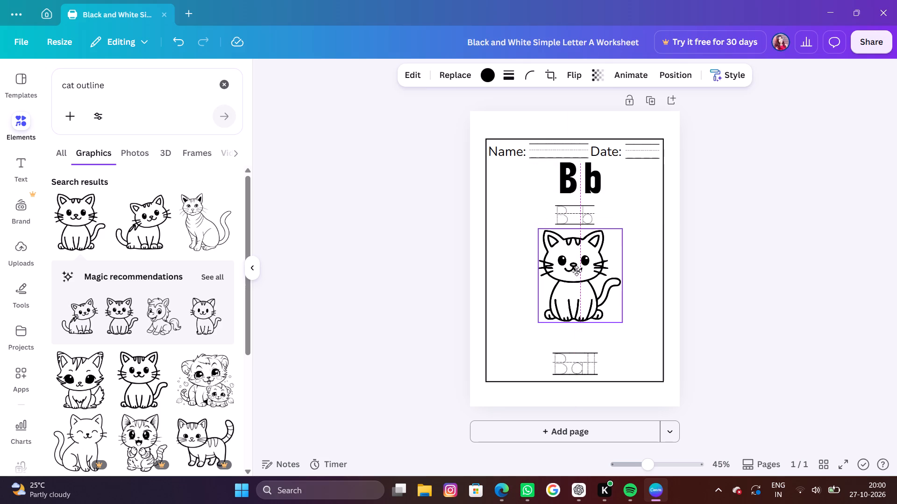
pyautogui.moveTo(577, 271); pyautogui.dragTo(577, 271)
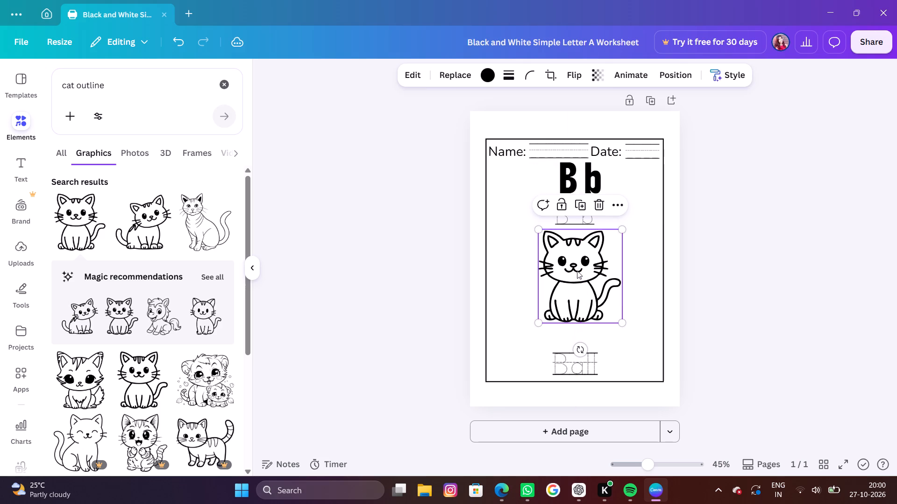
pyautogui.moveTo(575, 271); pyautogui.dragTo(567, 277)
pyautogui.click(363, 315)
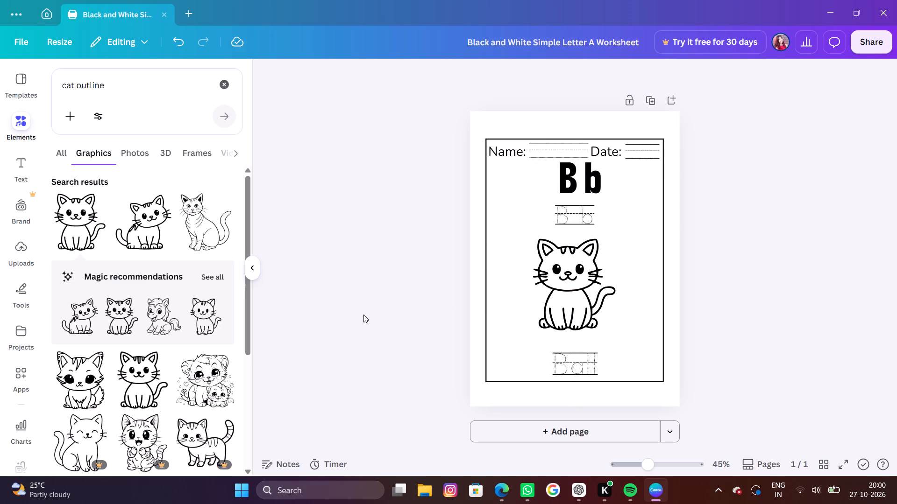
pyautogui.moveTo(549, 287); pyautogui.dragTo(554, 287)
# Replace the large heading letters "B b" at the top of the worksheet with "Cc".
pyautogui.click(585, 187)
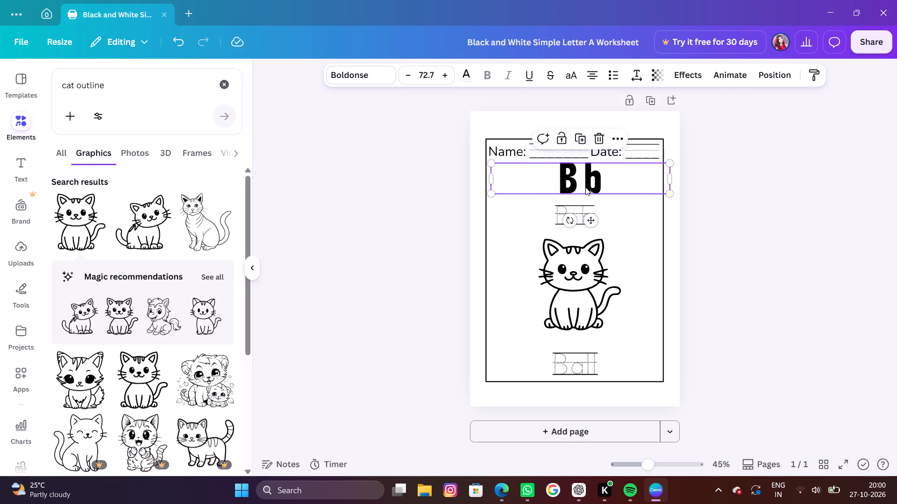
pyautogui.doubleClick(596, 185)
pyautogui.press('BackSpace')
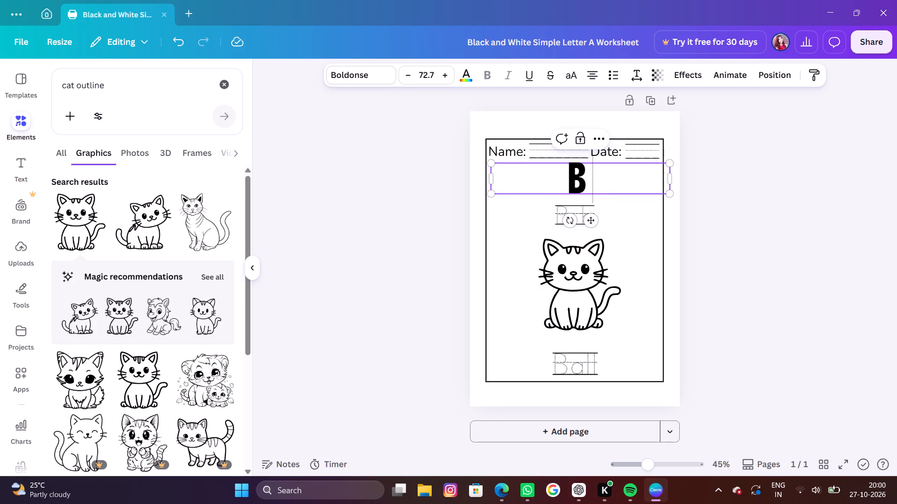
pyautogui.press('BackSpace')
pyautogui.press('BackSpace')
pyautogui.hotkey('shift', 'c')
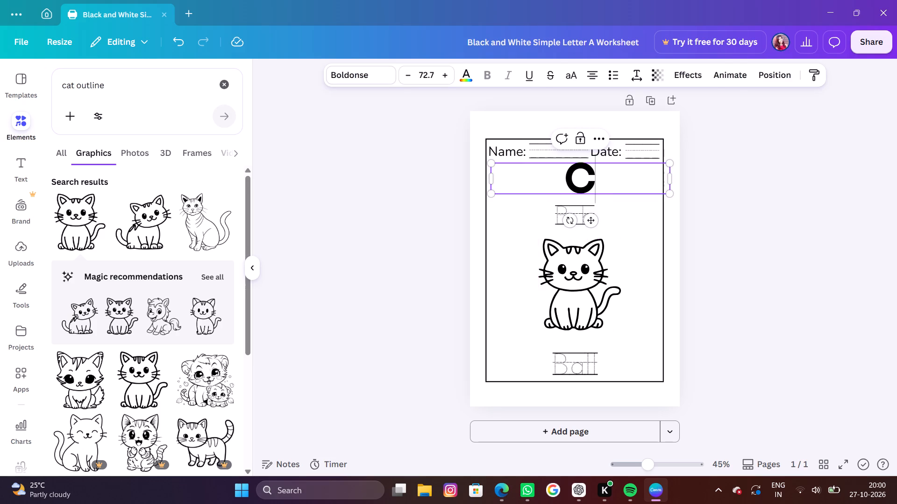
pyautogui.press('c')
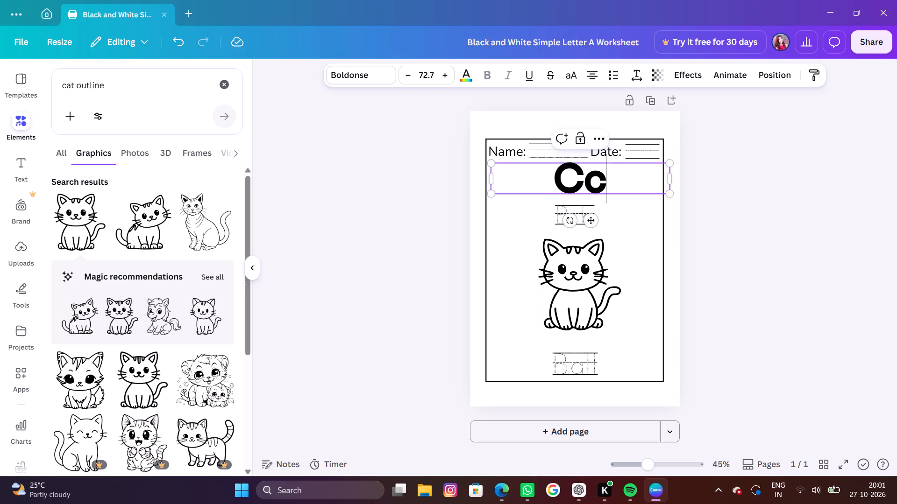
# Replace the tracing word "Ball" below the cat drawing with "Cat".
pyautogui.click(592, 368)
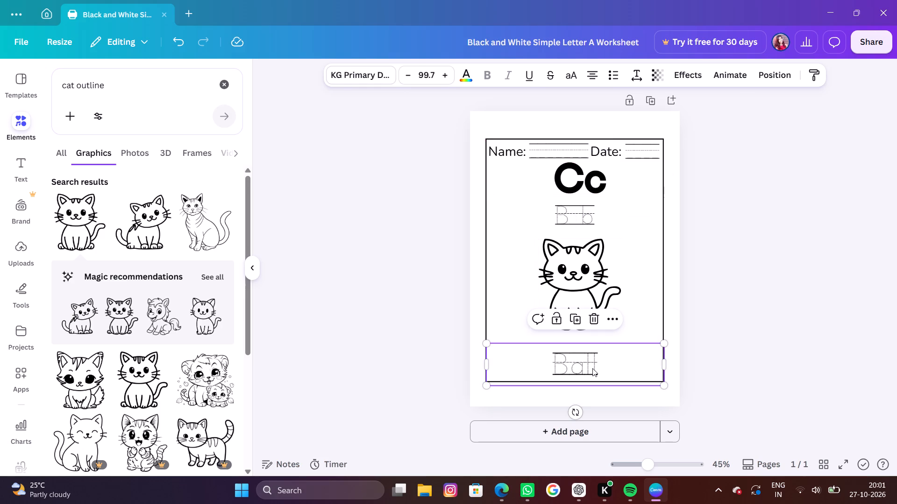
pyautogui.doubleClick(592, 368)
pyautogui.press('BackSpace')
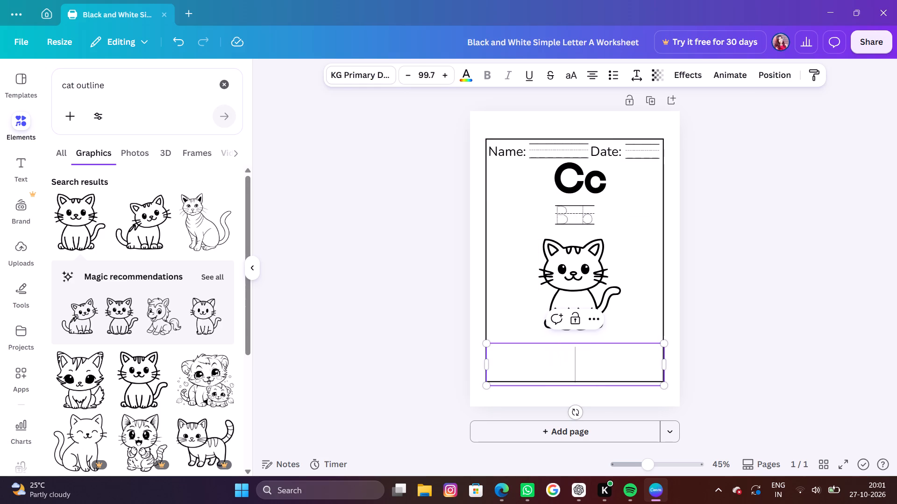
pyautogui.write('cat')
pyautogui.press('BackSpace')
pyautogui.press('BackSpace')
pyautogui.press('BackSpace')
pyautogui.write('Cta')
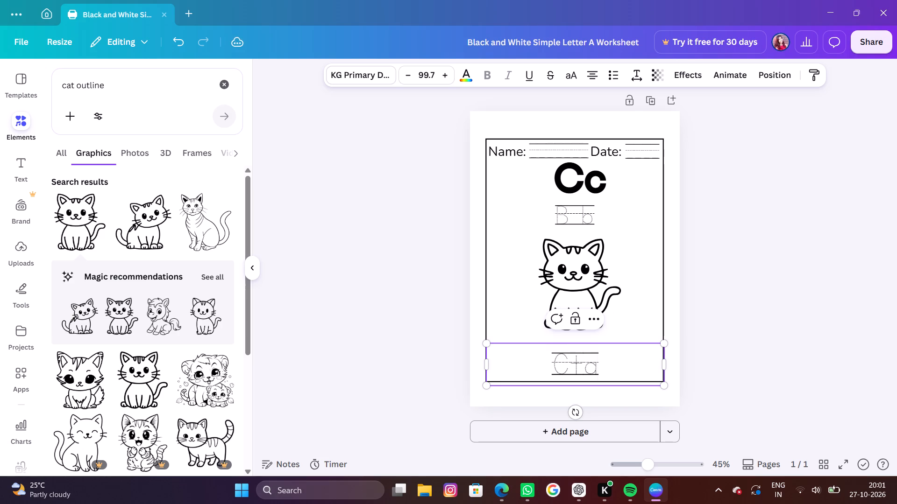
pyautogui.press('BackSpace')
pyautogui.press('BackSpace')
pyautogui.write('at')
# Replace the dotted tracing letters "B b" under the heading with "C c".
pyautogui.click(593, 214)
pyautogui.doubleClick(593, 214)
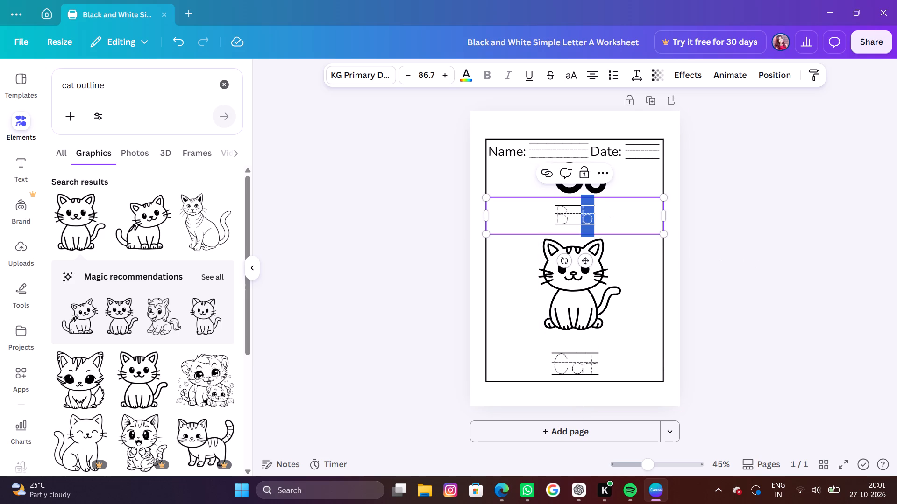
pyautogui.press('BackSpace')
pyautogui.press('BackSpace')
pyautogui.press('BackSpace')
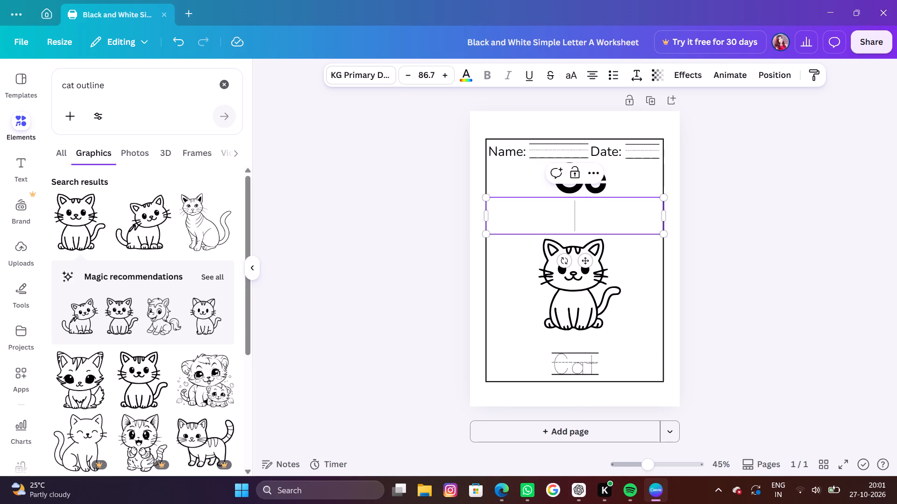
pyautogui.write('C c')
pyautogui.click(762, 258)
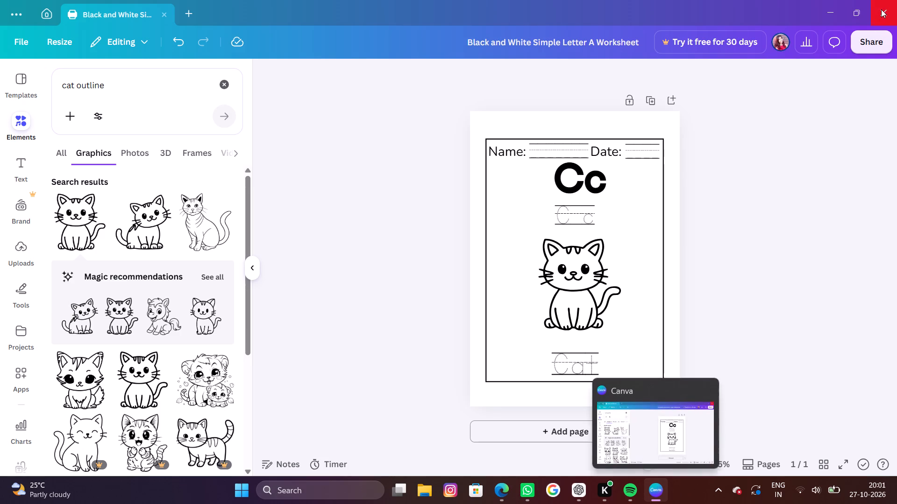
# Download the letter C worksheet as a PDF into Downloads, adding "cat" to the end of the suggested file name.
pyautogui.click(878, 38)
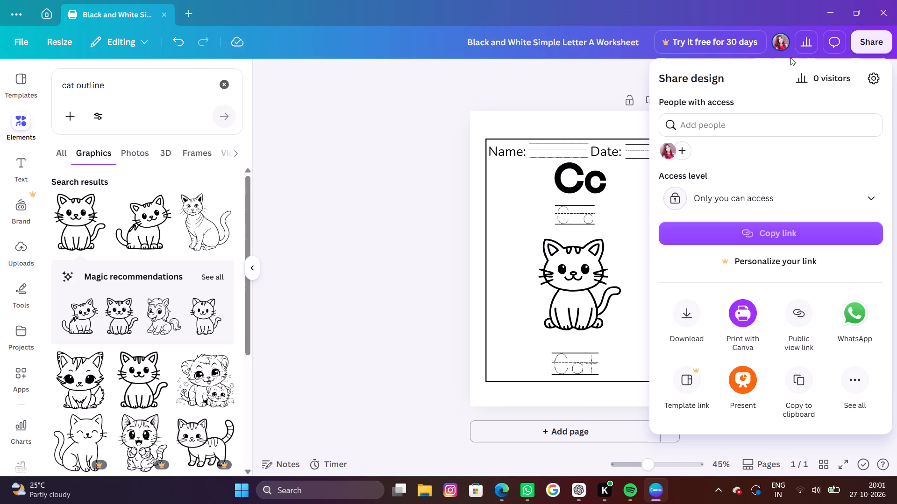
pyautogui.click(688, 308)
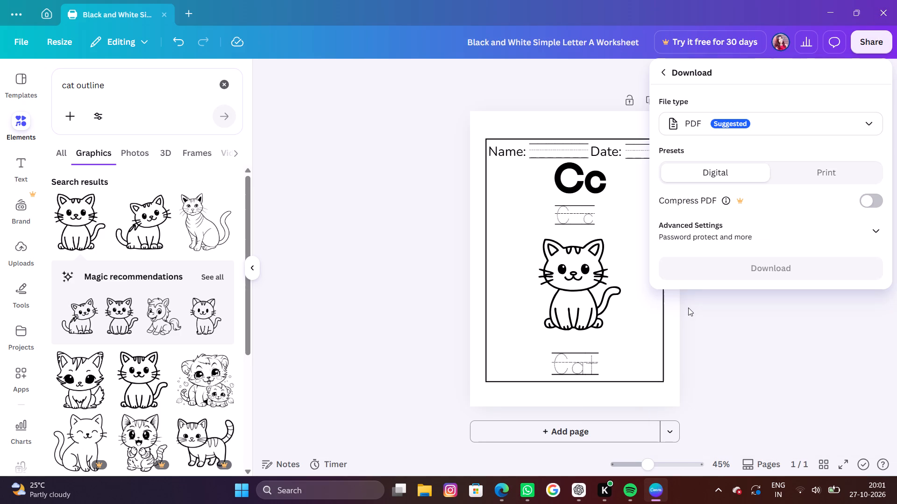
pyautogui.click(720, 270)
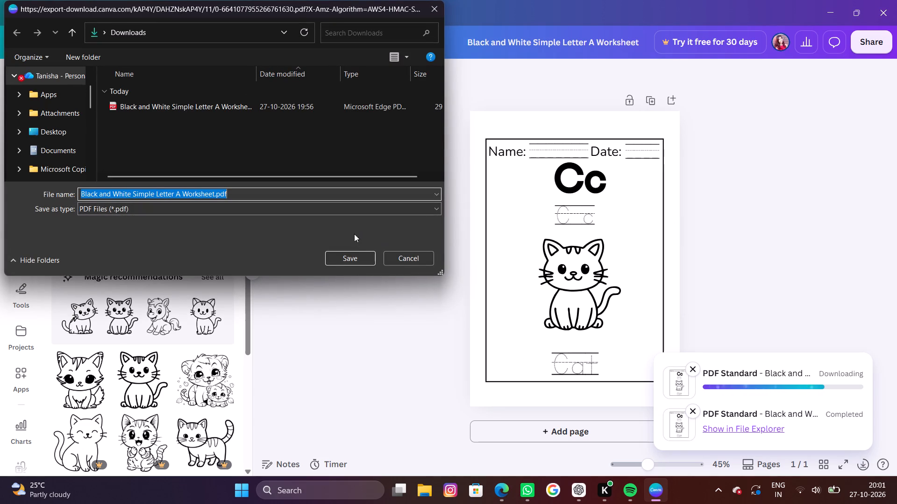
pyautogui.click(356, 252)
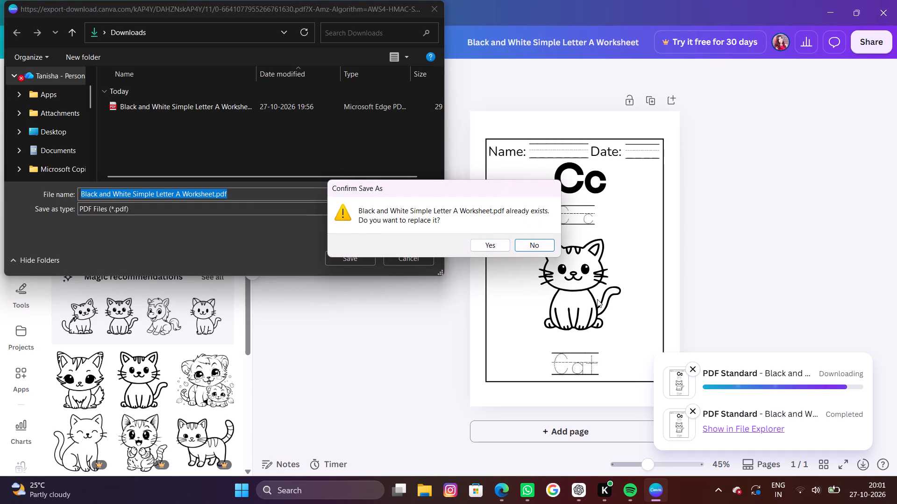
pyautogui.click(247, 187)
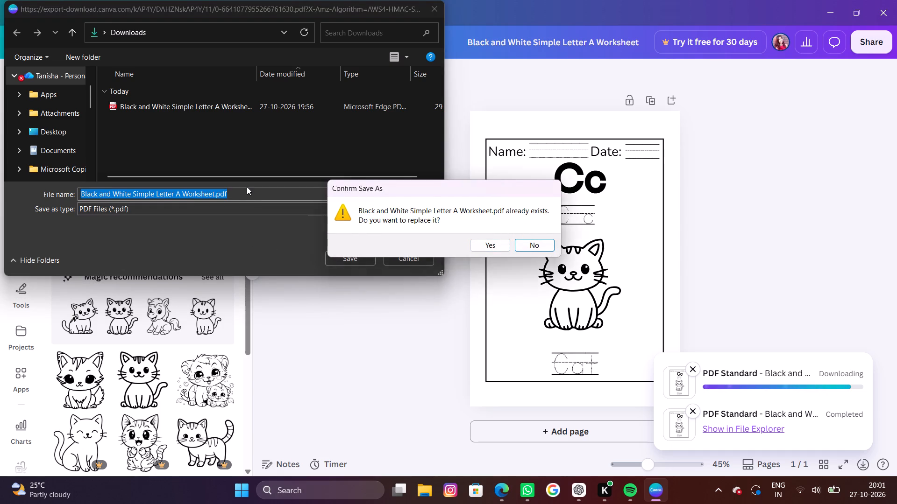
pyautogui.click(540, 246)
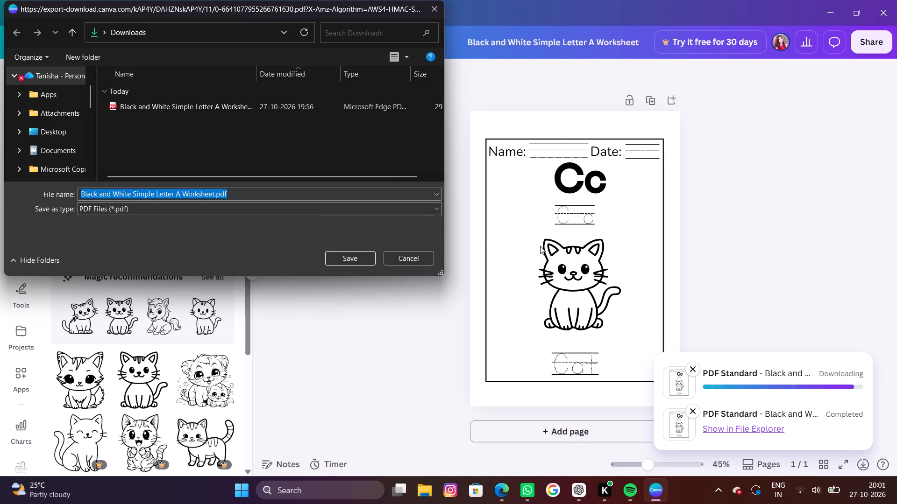
pyautogui.click(323, 196)
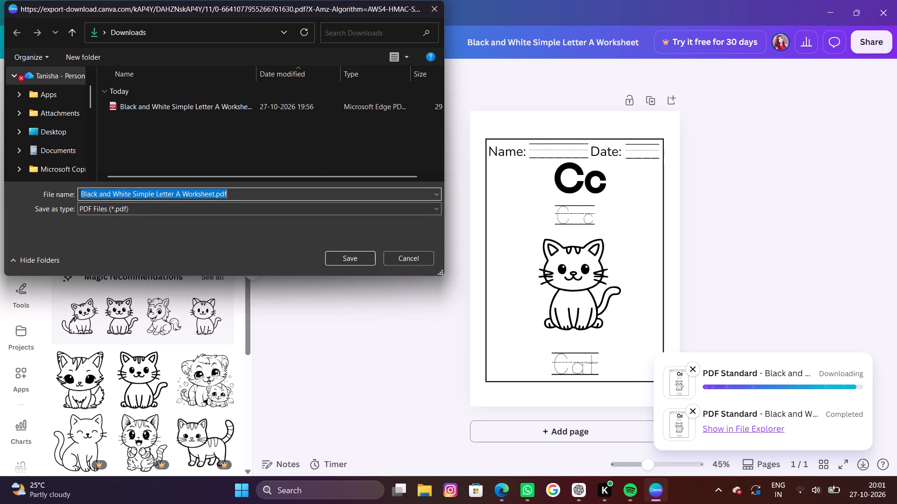
pyautogui.click(323, 196)
pyautogui.press('space')
pyautogui.write('act')
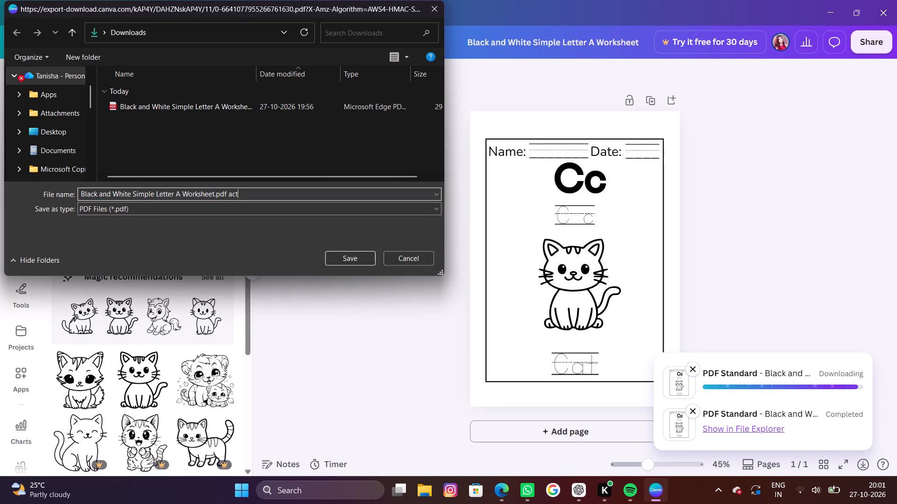
pyautogui.press('BackSpace')
pyautogui.press('BackSpace')
pyautogui.press('BackSpace')
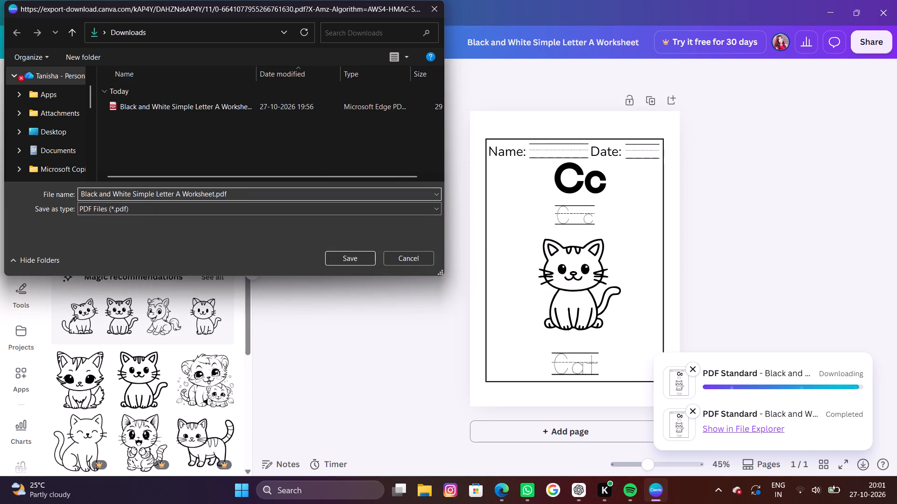
pyautogui.write('cat')
pyautogui.click(352, 266)
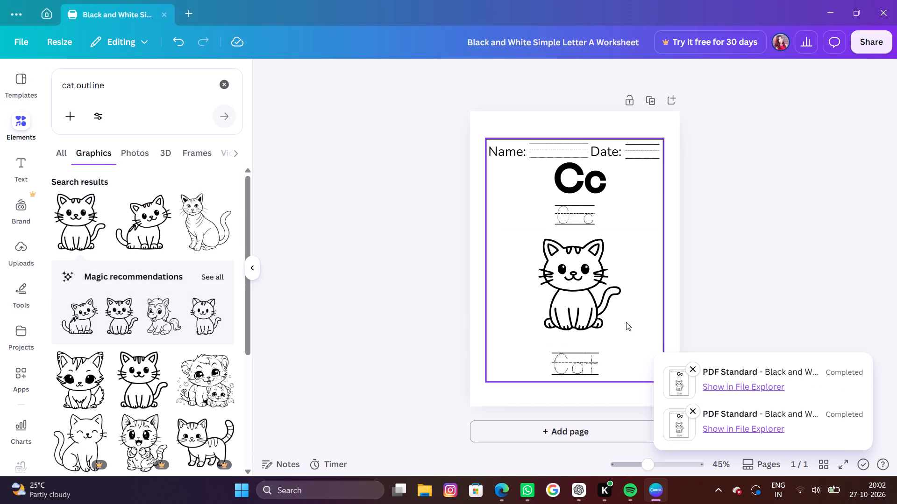
# Search the graphics for "dog outline" and add the simple puppy drawing with the slightly tilted head to the worksheet.
pyautogui.click(72, 86)
pyautogui.click(75, 85)
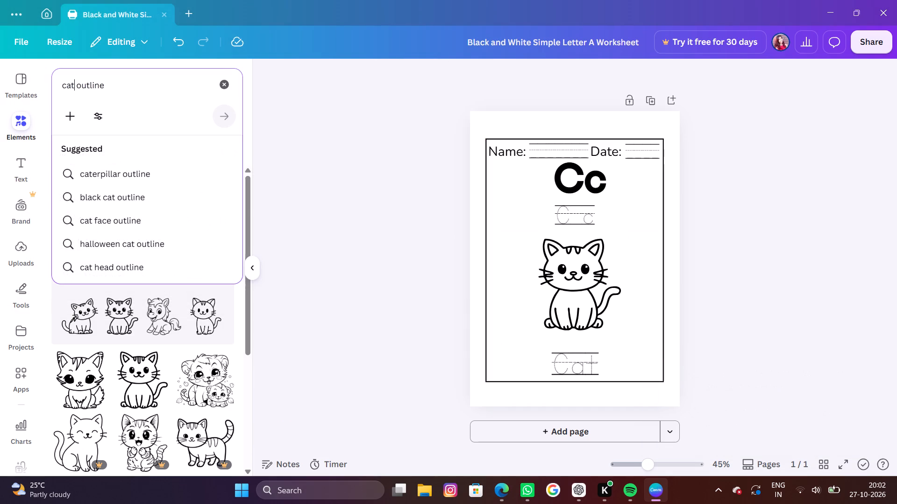
pyautogui.press('BackSpace')
pyautogui.press('BackSpace')
pyautogui.press('BackSpace')
pyautogui.press('BackSpace')
pyautogui.write('dog')
pyautogui.press('Return')
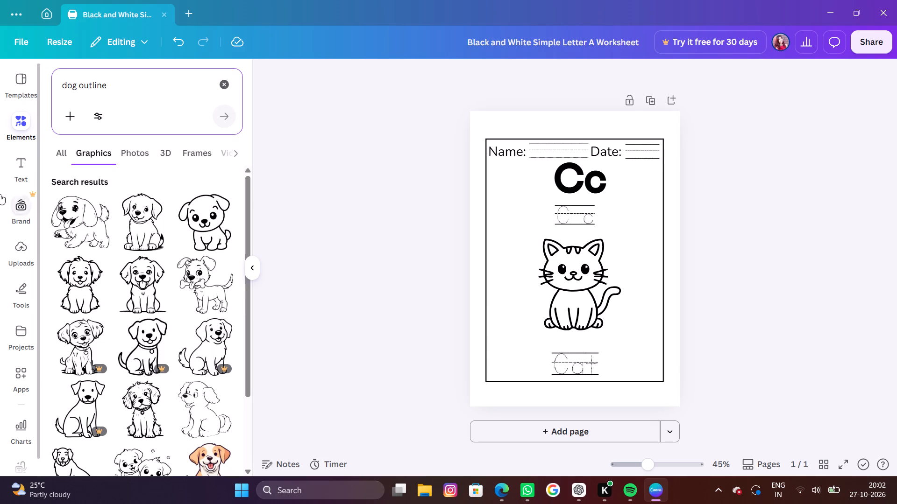
pyautogui.click(214, 218)
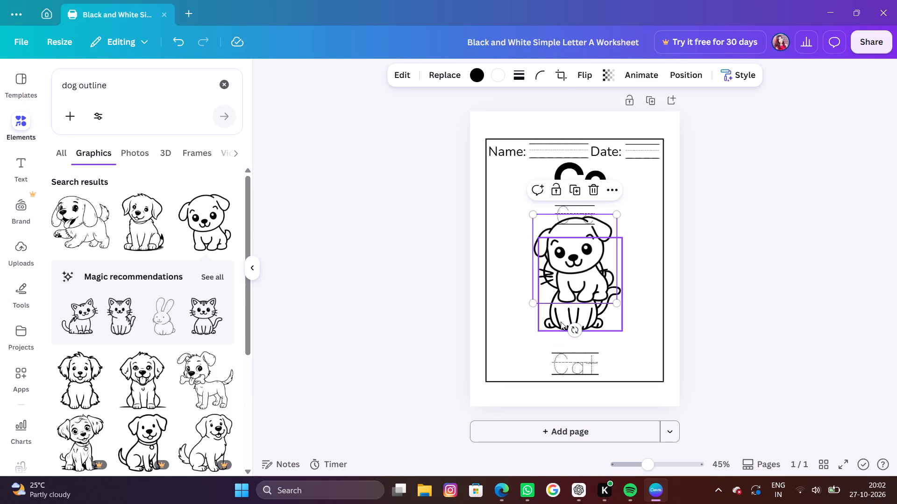
# Delete the cat drawing and move the puppy down, centred between the tracing letters and the tracing word.
pyautogui.click(561, 322)
pyautogui.click(598, 218)
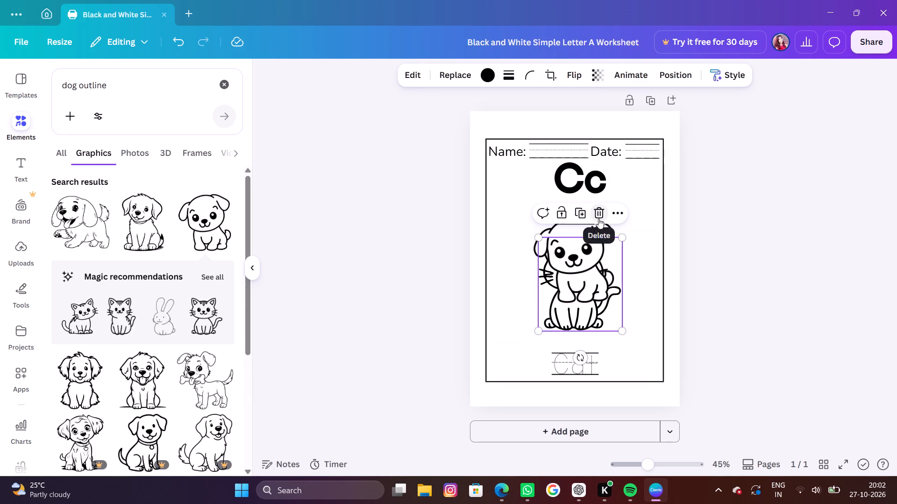
pyautogui.moveTo(597, 248); pyautogui.dragTo(599, 266)
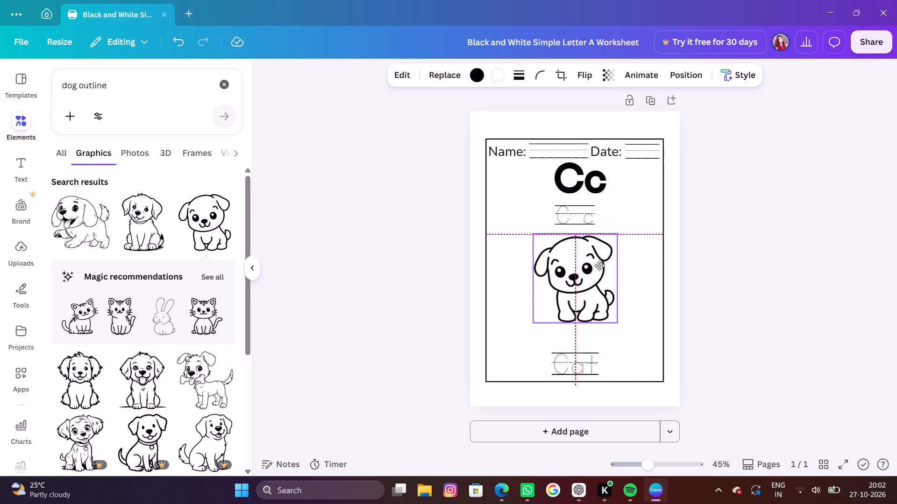
pyautogui.moveTo(599, 266); pyautogui.dragTo(599, 263)
pyautogui.moveTo(599, 263); pyautogui.dragTo(600, 270)
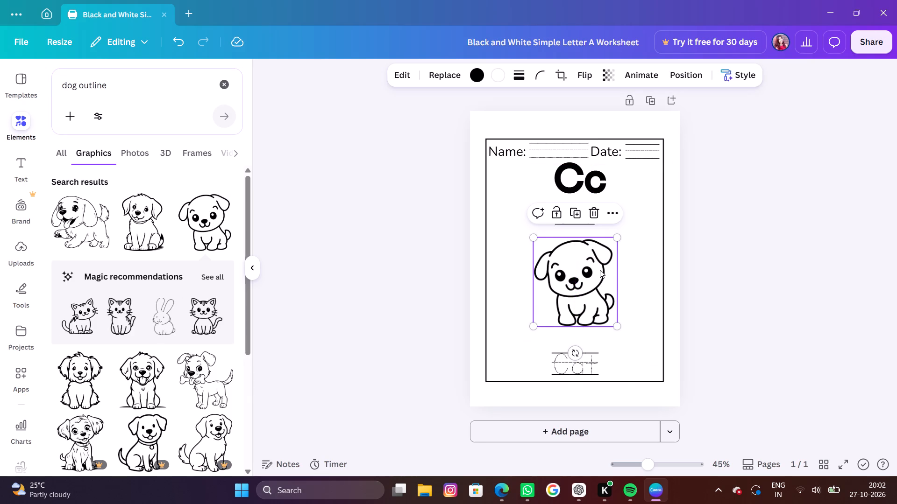
# Replace the large heading letters "Cc" at the top of the worksheet with "D d".
pyautogui.click(581, 370)
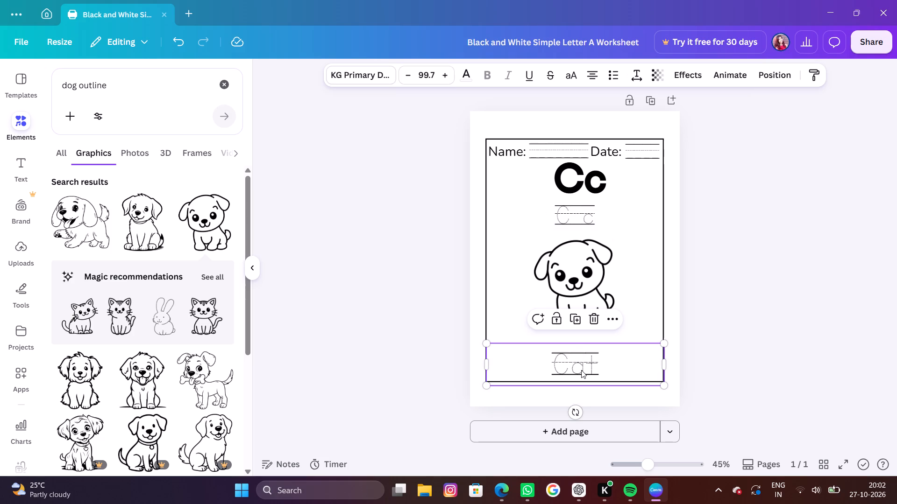
pyautogui.click(422, 377)
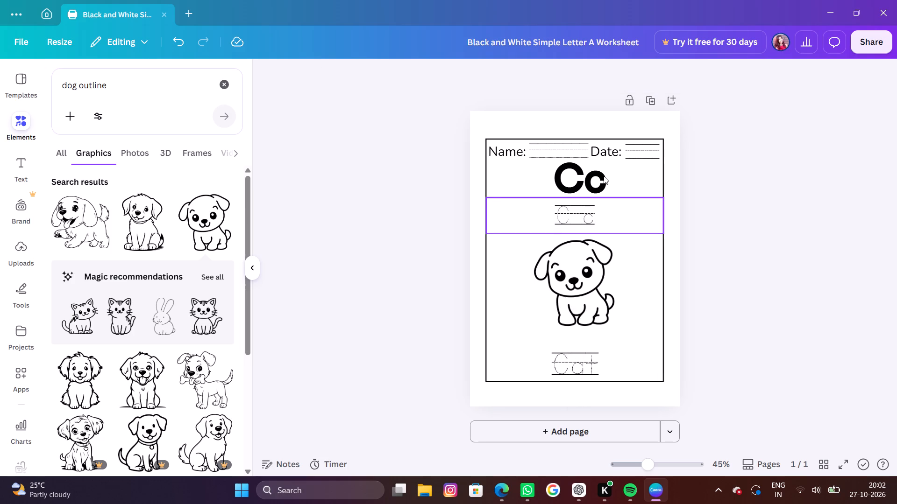
pyautogui.doubleClick(604, 176)
pyautogui.press('BackSpace')
pyautogui.press('BackSpace')
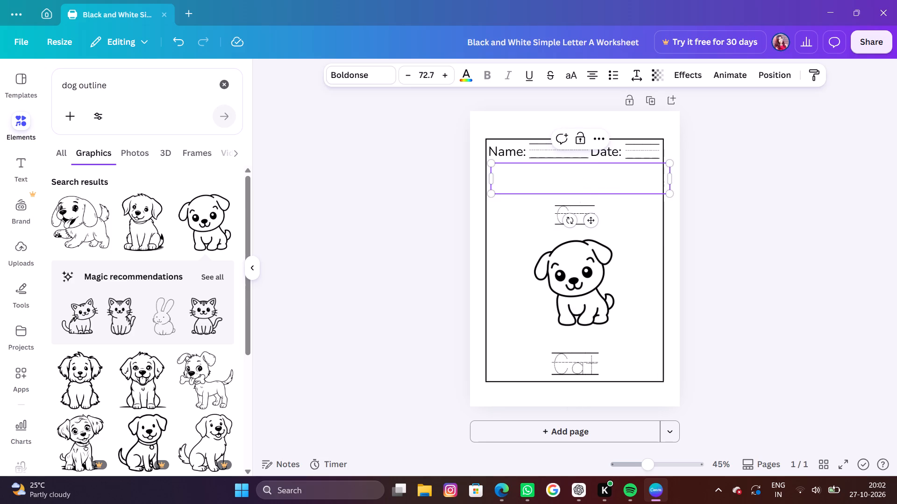
pyautogui.write('Dd')
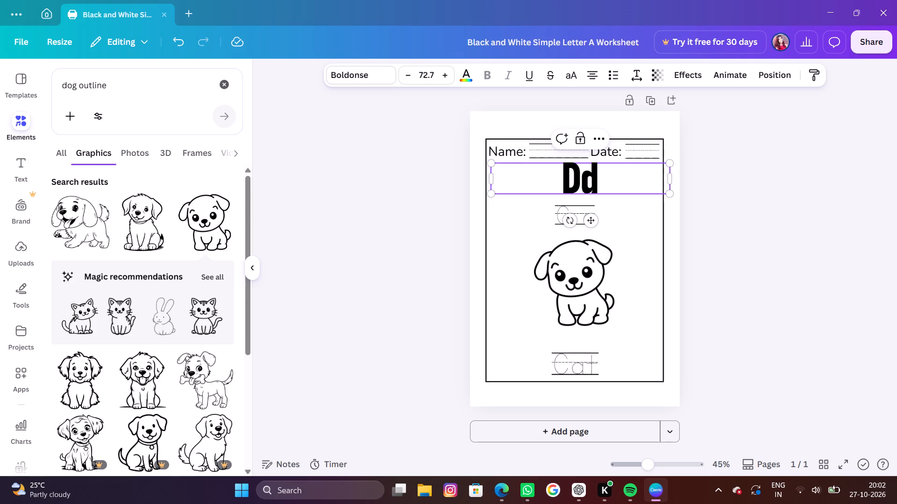
pyautogui.press('BackSpace')
pyautogui.press('space')
pyautogui.write('d')
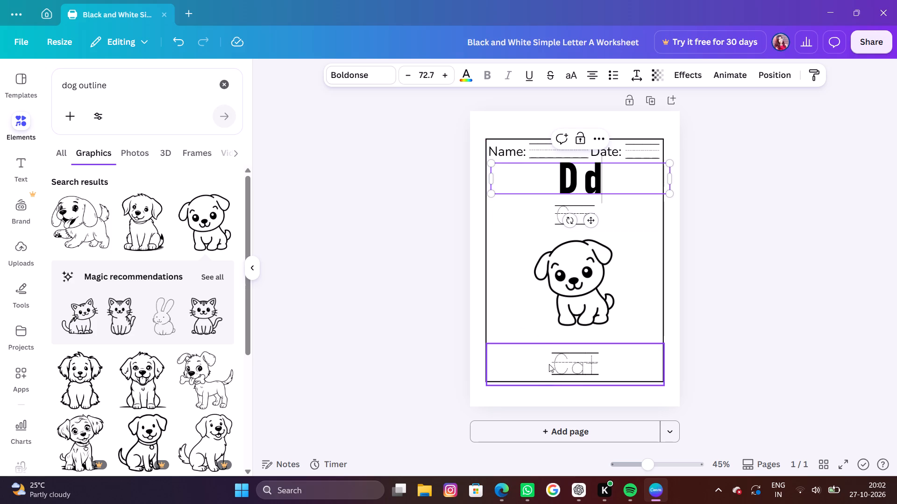
# Replace the tracing word "Cat" below the puppy drawing with "Dog".
pyautogui.doubleClick(593, 366)
pyautogui.press('BackSpace')
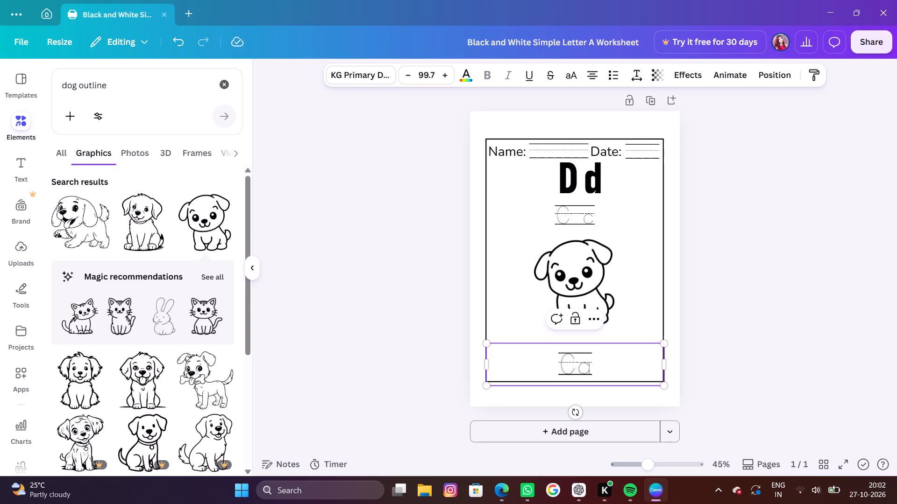
pyautogui.press('BackSpace')
pyautogui.press('BackSpace')
pyautogui.hotkey('shift', 'd')
pyautogui.write('og')
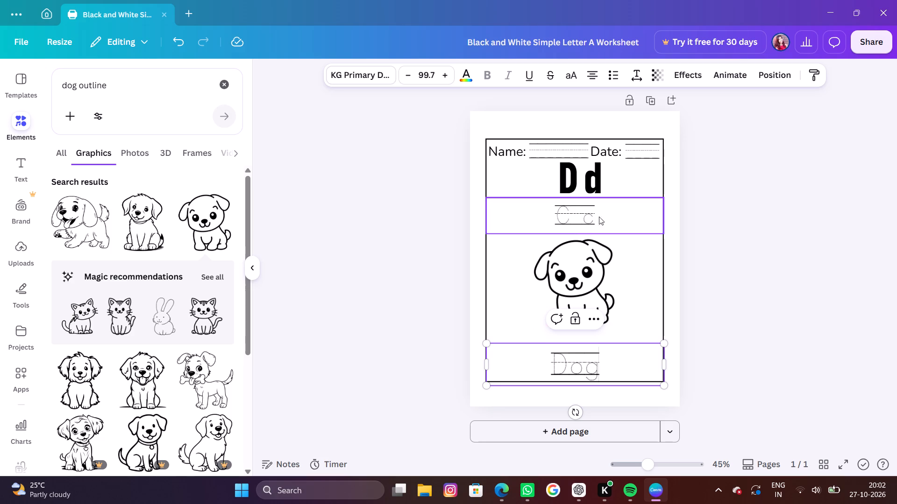
# Replace the dotted tracing letters "C c" under the heading with "D d".
pyautogui.click(609, 212)
pyautogui.doubleClick(596, 212)
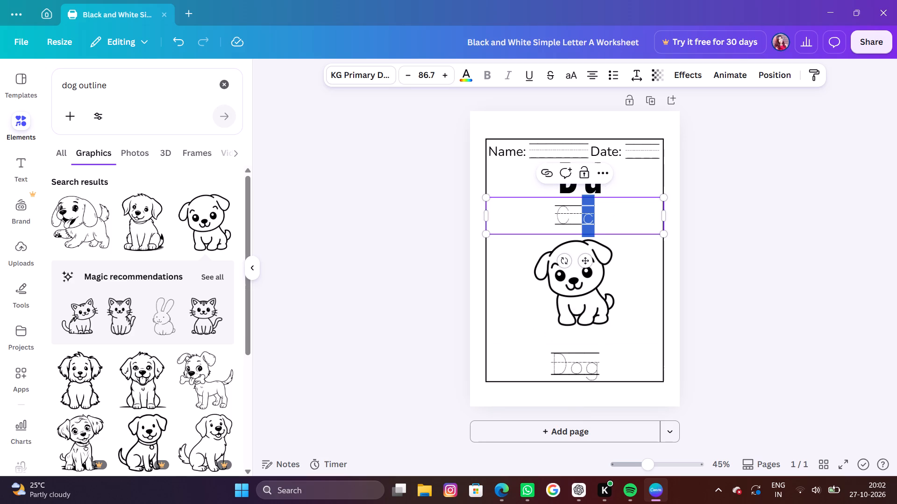
pyautogui.press('BackSpace')
pyautogui.press('BackSpace')
pyautogui.press('BackSpace')
pyautogui.write('D d')
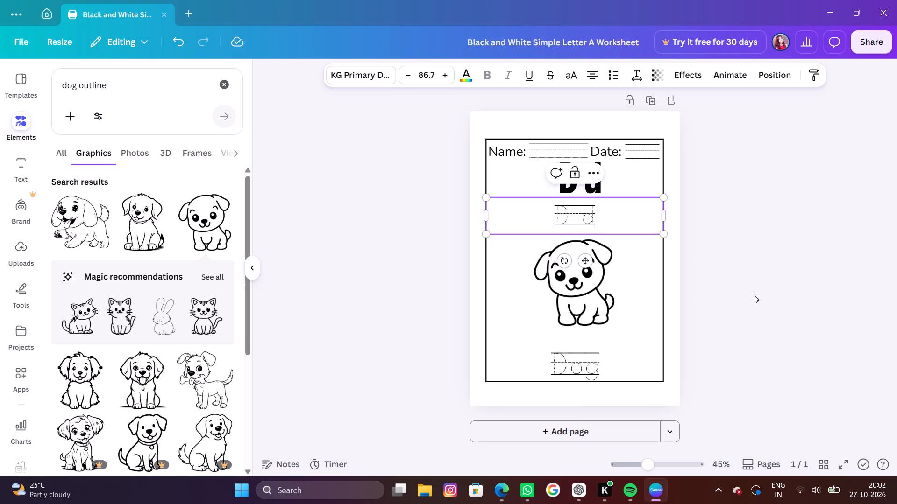
pyautogui.click(754, 294)
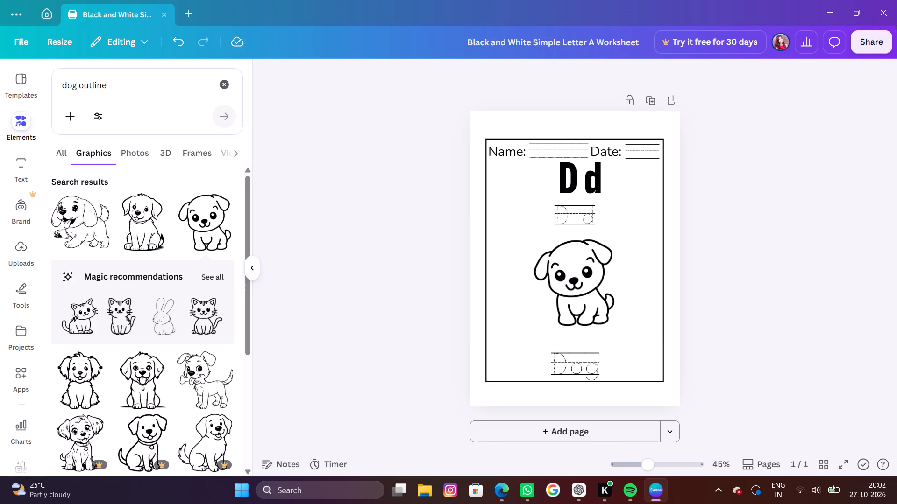
# Download the letter D worksheet as a PDF into Downloads, adding "dog" to the end of the suggested file name.
pyautogui.click(876, 35)
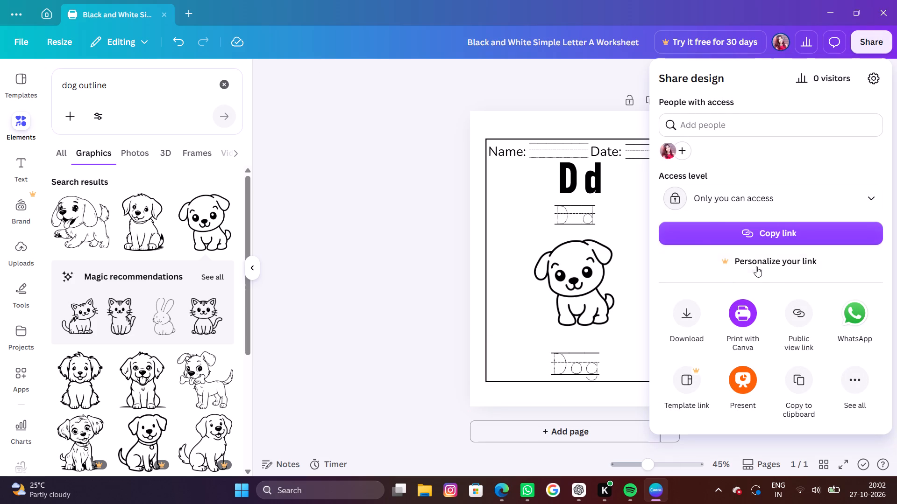
pyautogui.click(708, 320)
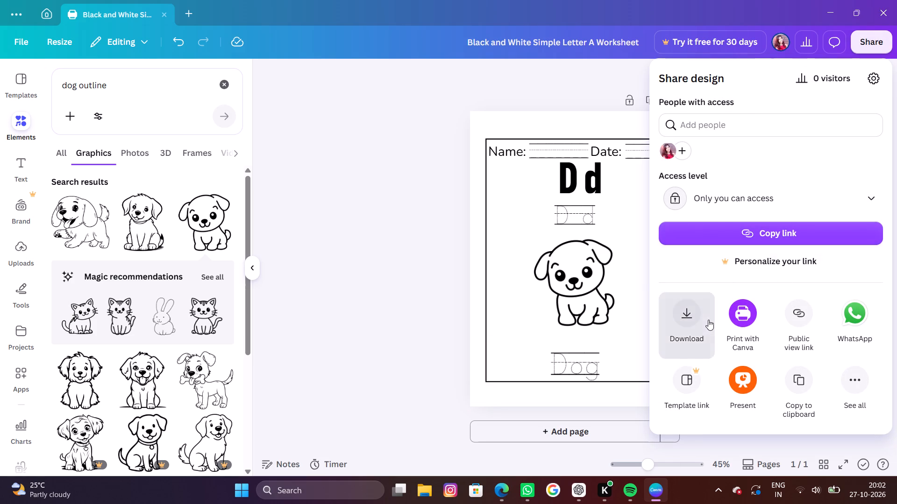
pyautogui.click(751, 267)
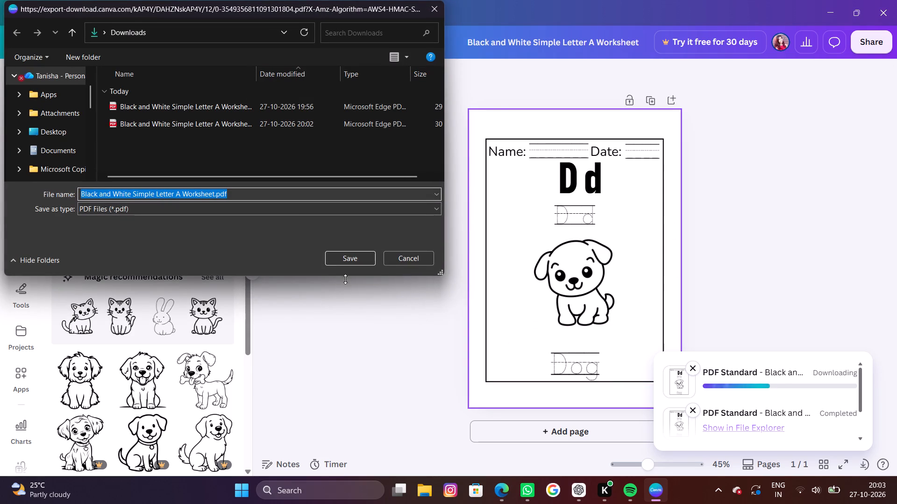
pyautogui.click(282, 198)
pyautogui.press('space')
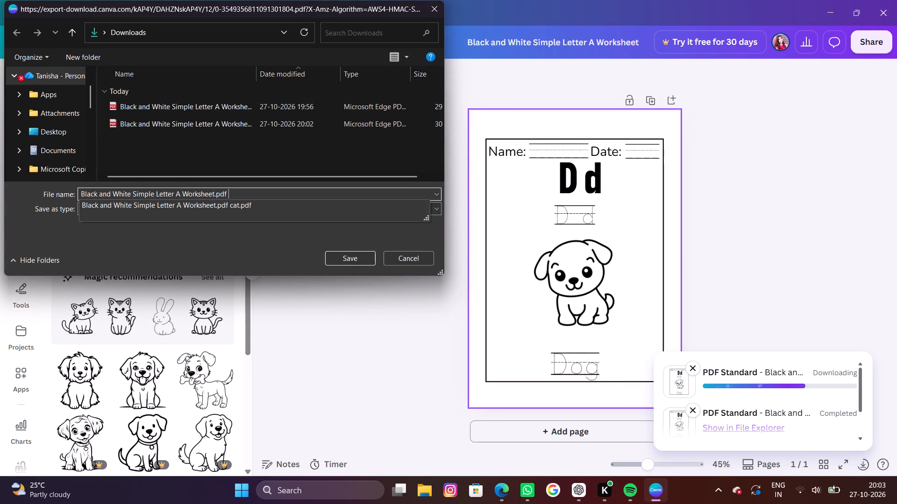
pyautogui.write('dog')
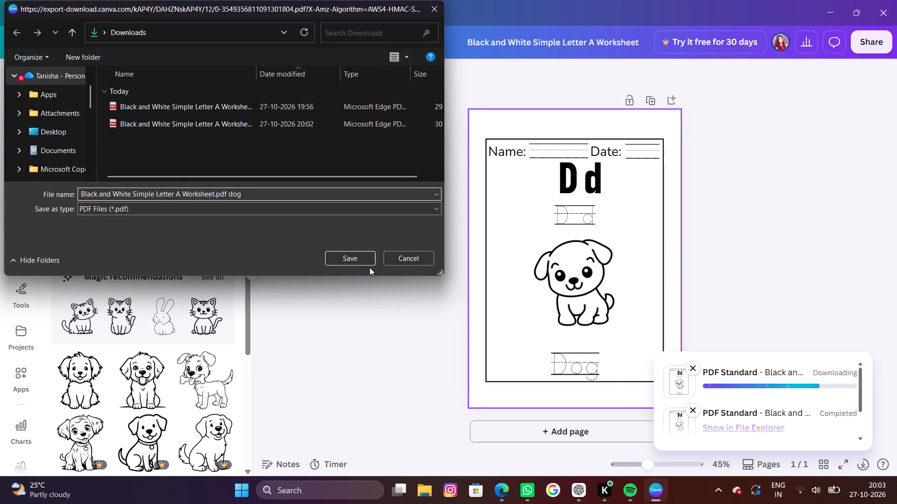
pyautogui.click(360, 258)
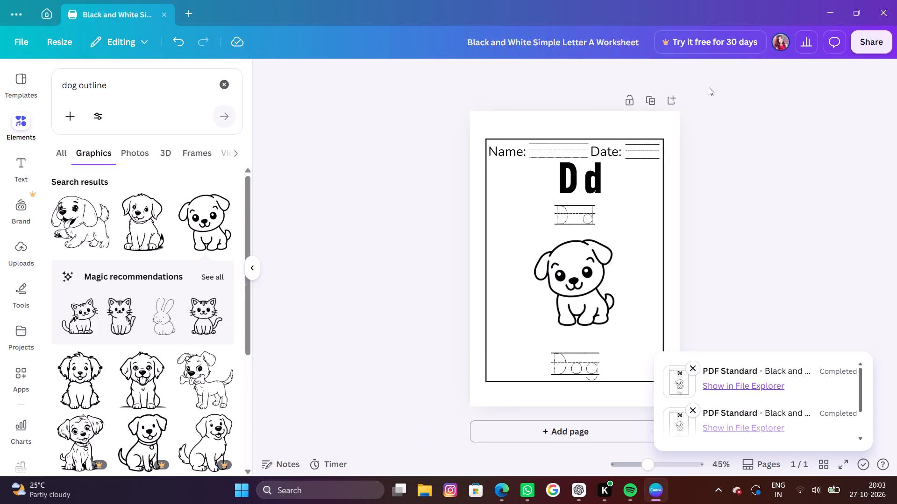
# Search the graphics for "elephant outline" and add the smiling baby elephant with its trunk stretched sideways to the worksheet.
pyautogui.click(75, 85)
pyautogui.click(75, 85)
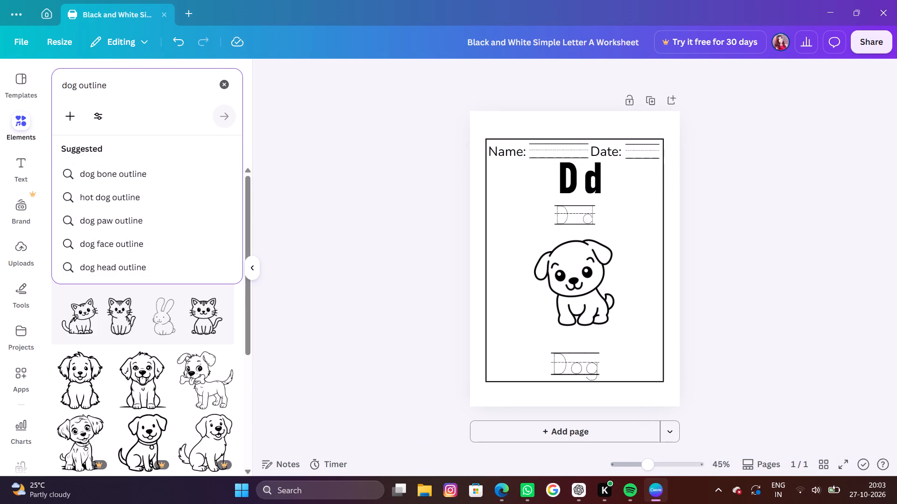
pyautogui.press('BackSpace')
pyautogui.press('BackSpace')
pyautogui.press('BackSpace')
pyautogui.press('BackSpace')
pyautogui.press('BackSpace')
pyautogui.press('BackSpace')
pyautogui.press('BackSpace')
pyautogui.press('BackSpace')
pyautogui.press('BackSpace')
pyautogui.write('ellephent')
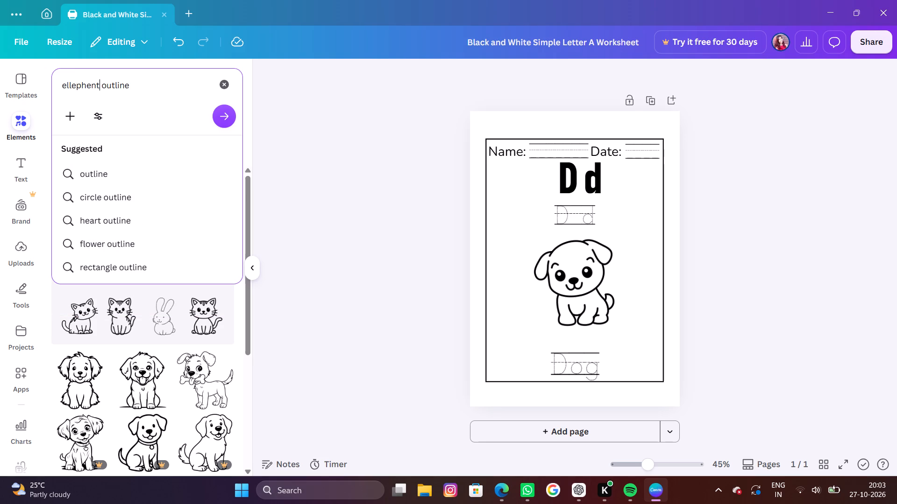
pyautogui.press('BackSpace')
pyautogui.press('BackSpace')
pyautogui.press('BackSpace')
pyautogui.write('am')
pyautogui.press('BackSpace')
pyautogui.press('m')
pyautogui.press('BackSpace')
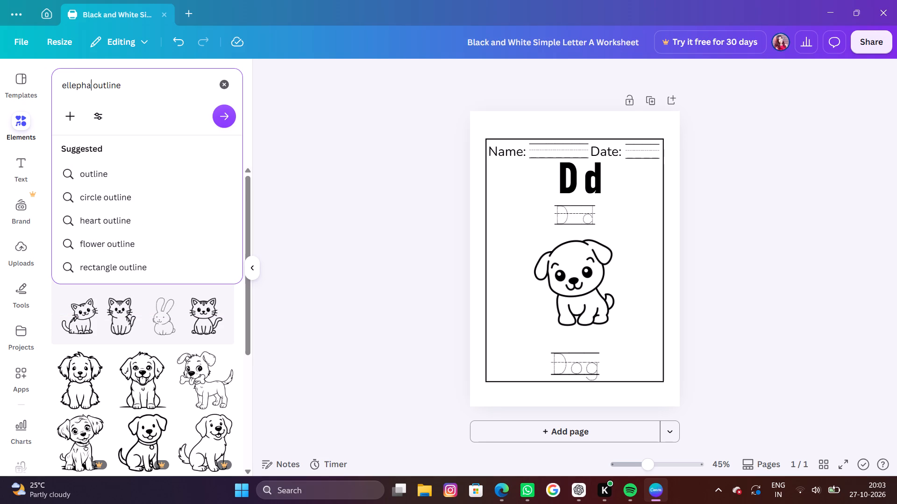
pyautogui.write('nt')
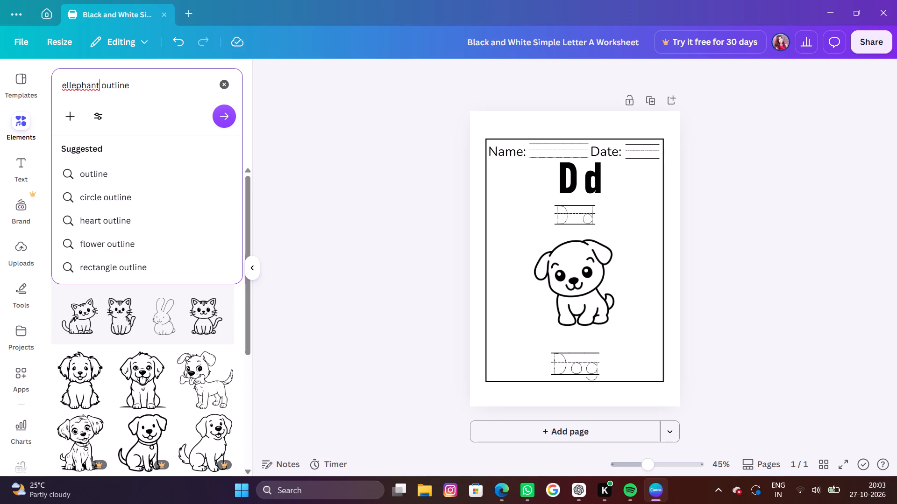
pyautogui.click(69, 82)
pyautogui.press('BackSpace')
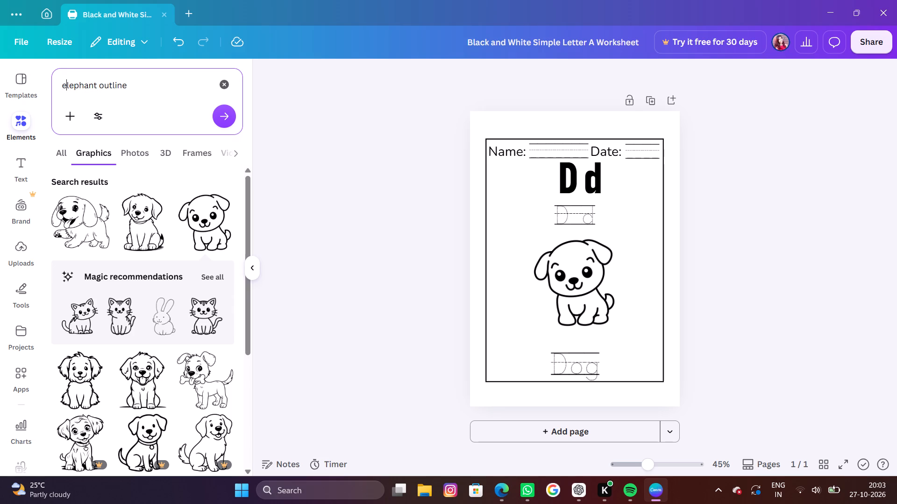
pyautogui.press('Return')
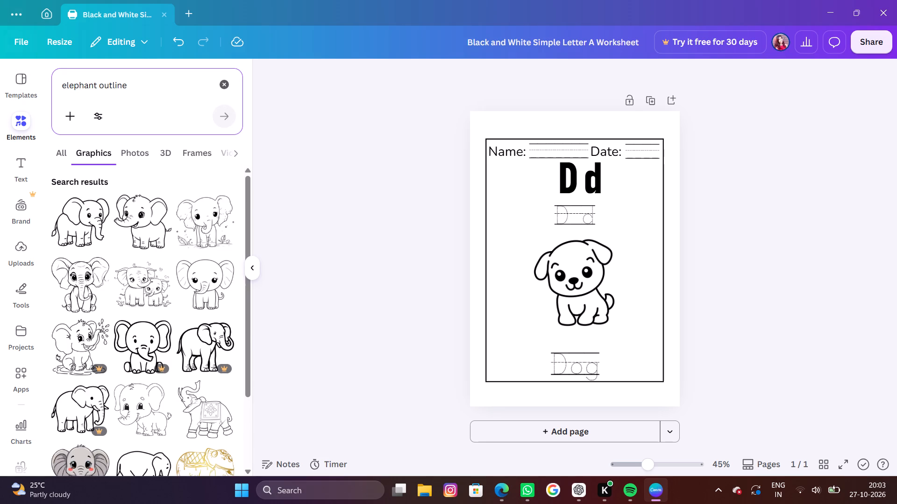
pyautogui.click(144, 219)
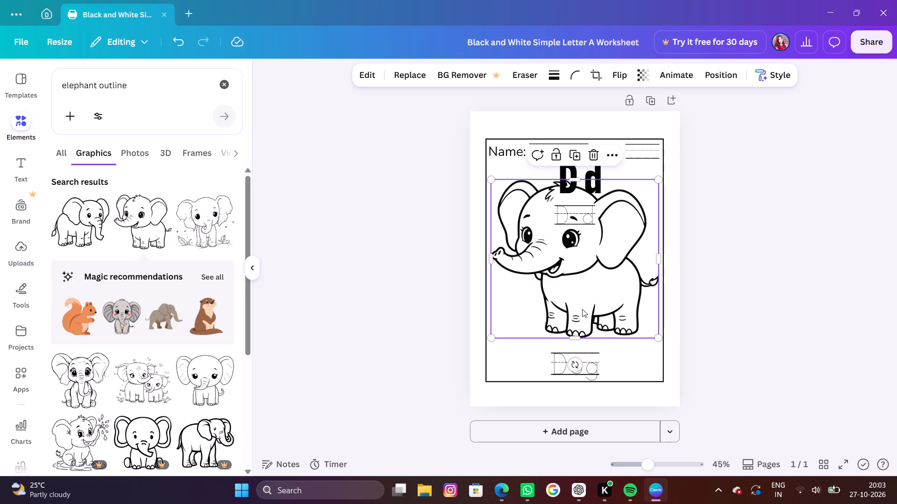
# Shrink the elephant drawing to less than half its size so it no longer covers the letters.
pyautogui.click(582, 309)
pyautogui.moveTo(577, 271); pyautogui.dragTo(579, 279)
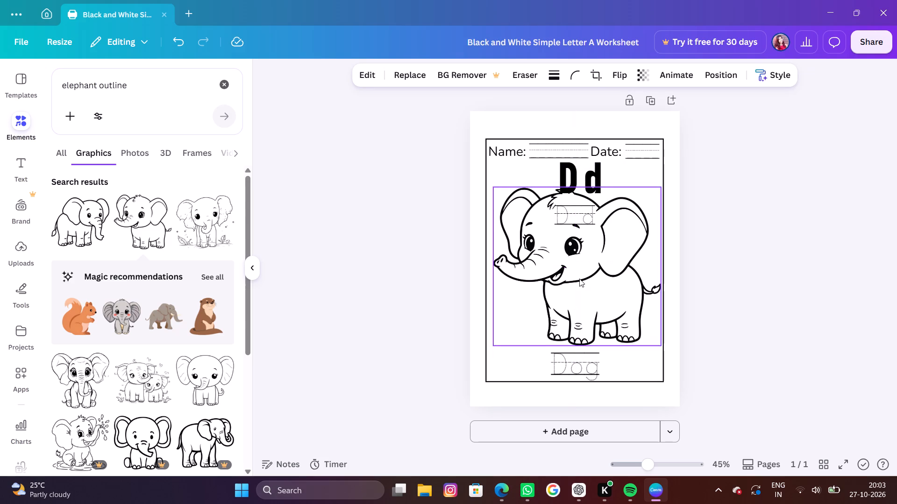
pyautogui.click(578, 269)
pyautogui.click(578, 269)
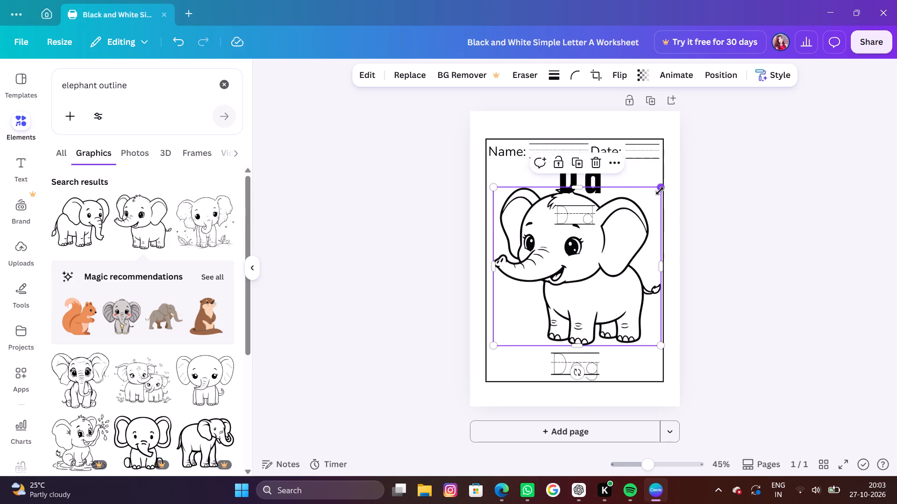
pyautogui.moveTo(659, 191); pyautogui.dragTo(601, 308)
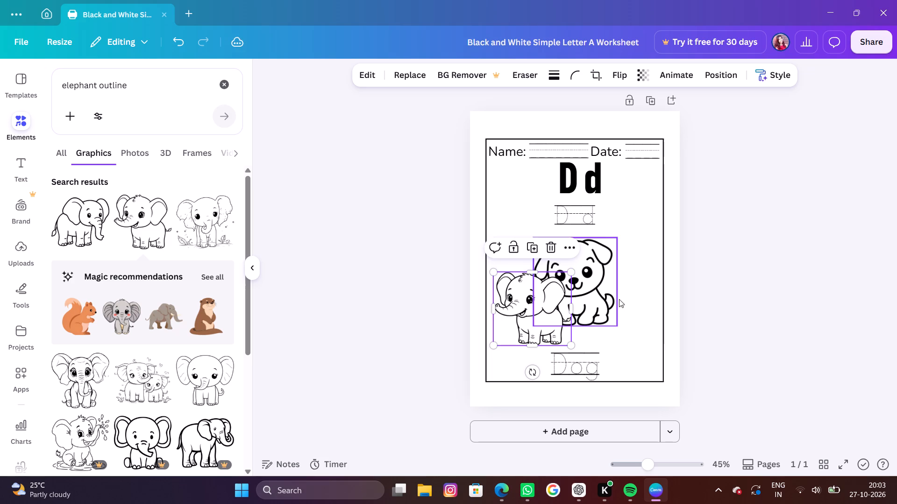
# Delete the puppy drawing from the worksheet.
pyautogui.click(603, 298)
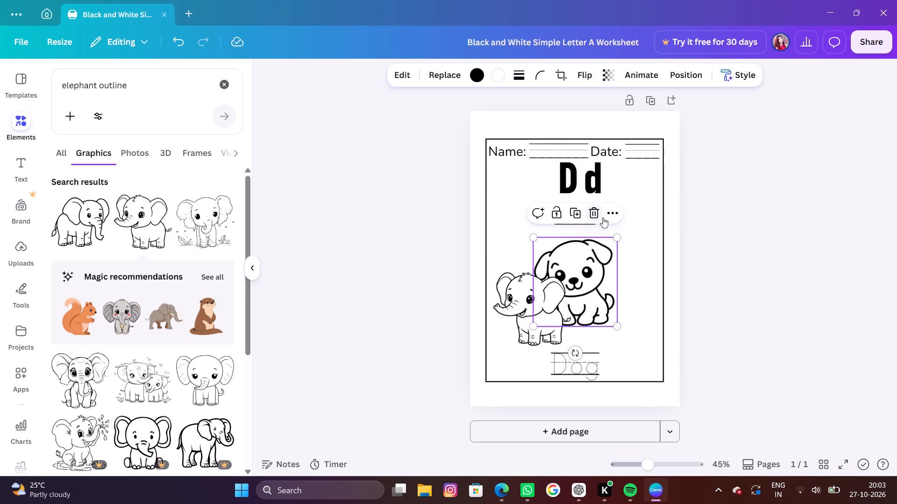
pyautogui.click(596, 217)
# Enlarge the elephant drawing slightly and center it between the dotted tracing letters and the tracing word.
pyautogui.moveTo(534, 330); pyautogui.dragTo(534, 329)
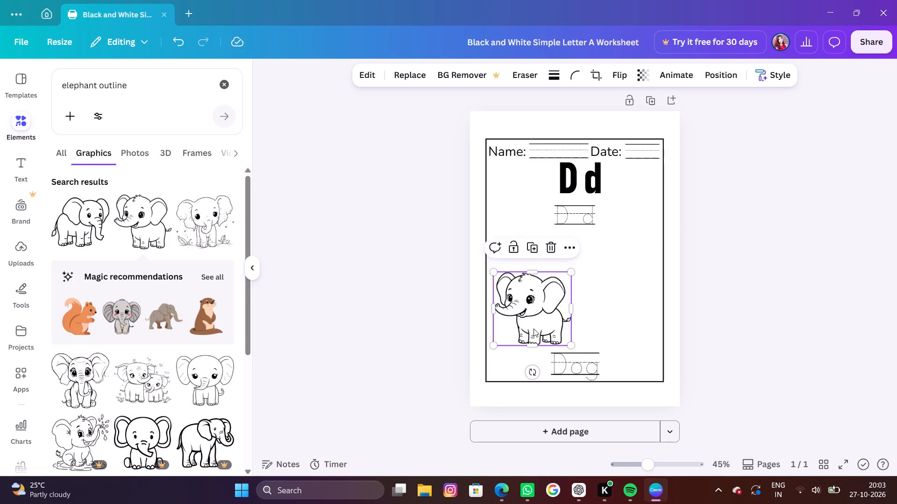
pyautogui.moveTo(534, 329); pyautogui.dragTo(556, 312)
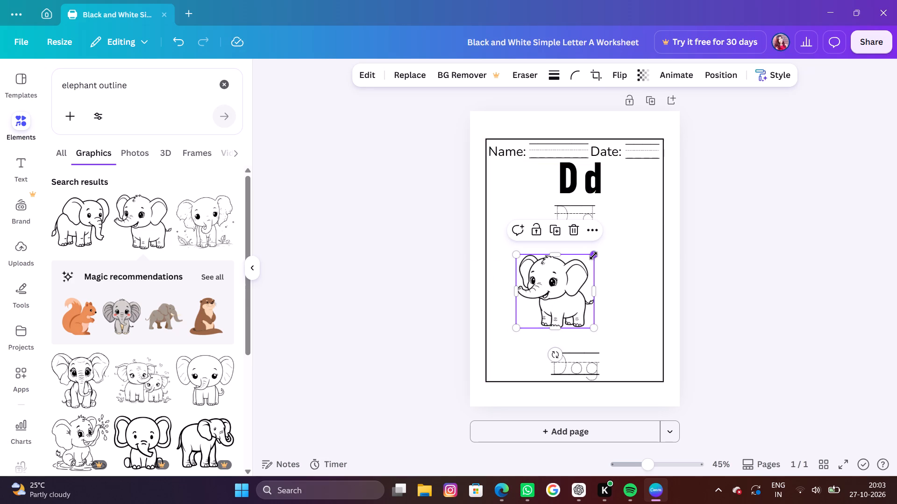
pyautogui.moveTo(596, 253); pyautogui.dragTo(622, 241)
pyautogui.click(530, 263)
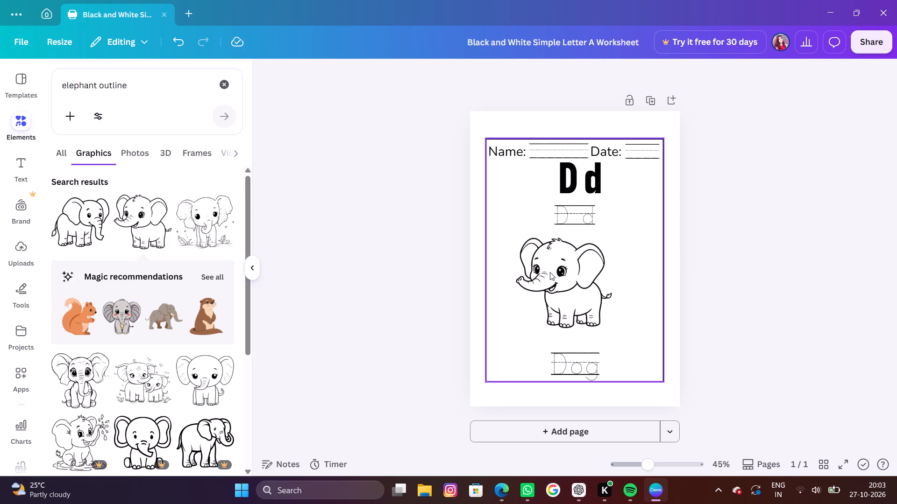
pyautogui.moveTo(550, 272); pyautogui.dragTo(562, 276)
pyautogui.click(411, 253)
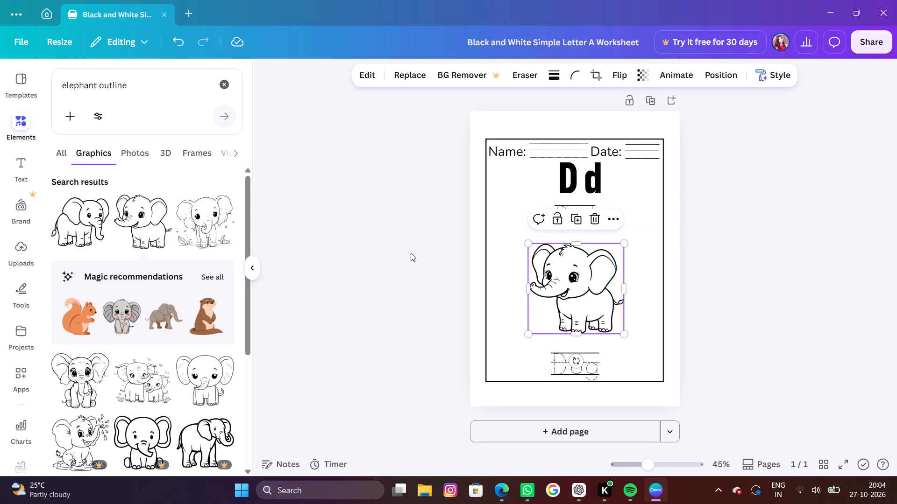
# Replace the large heading letters "D d" at the top of the worksheet with "E e".
pyautogui.click(600, 169)
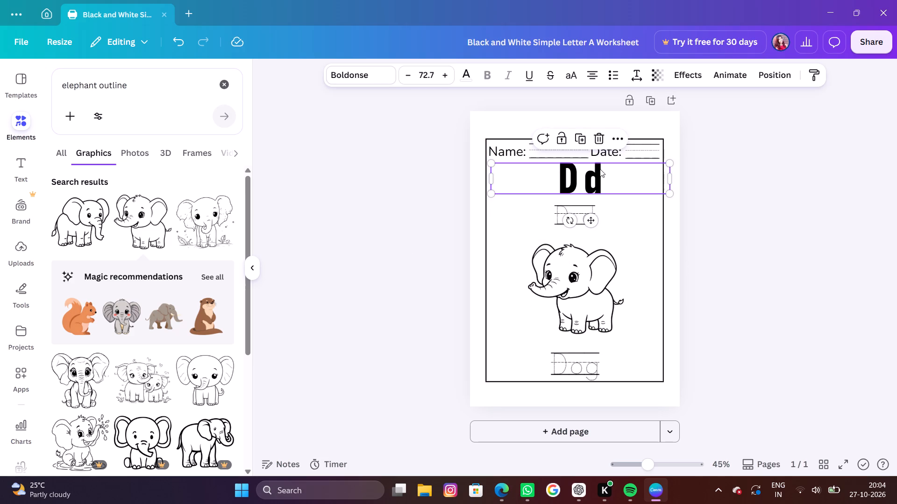
pyautogui.click(600, 169)
pyautogui.press('BackSpace')
pyautogui.press('BackSpace')
pyautogui.press('BackSpace')
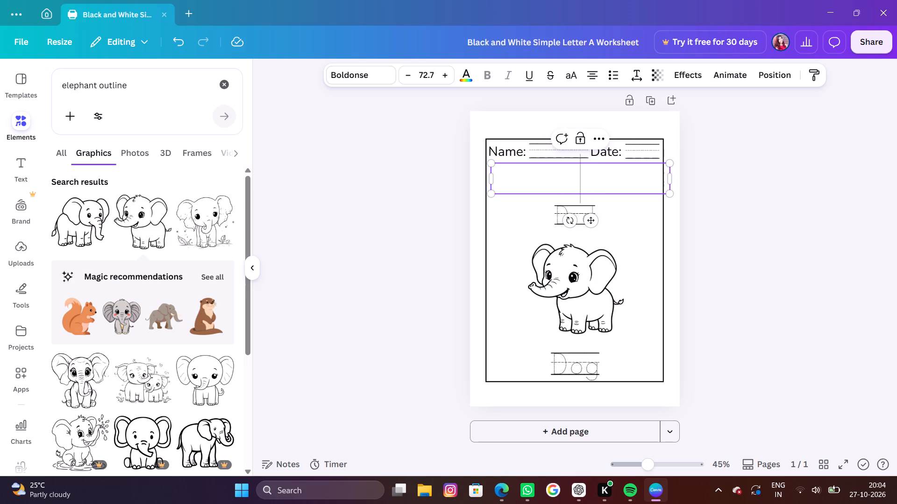
pyautogui.write('E e')
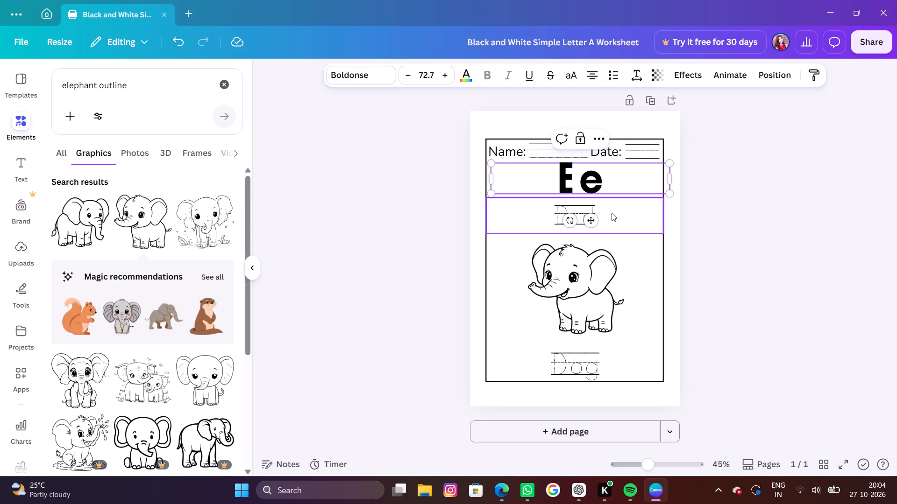
pyautogui.click(776, 290)
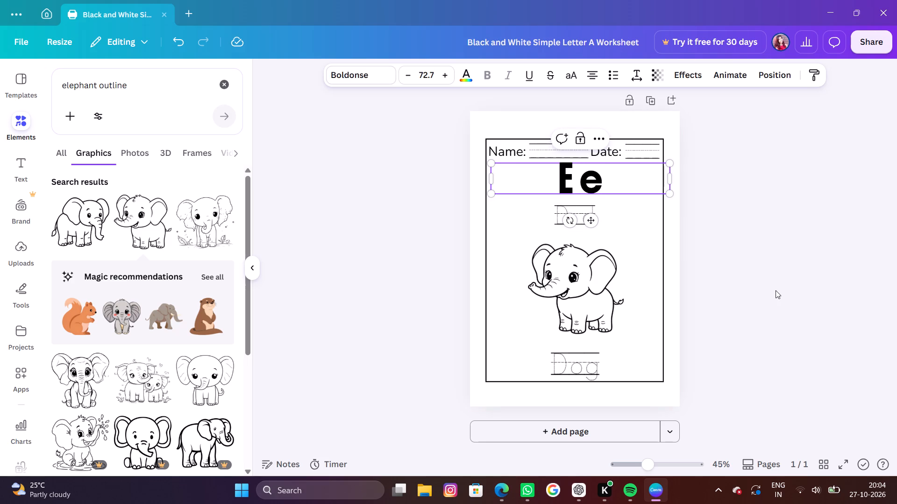
# Replace the dotted tracing letters "D d" under the heading with "E e".
pyautogui.doubleClick(598, 223)
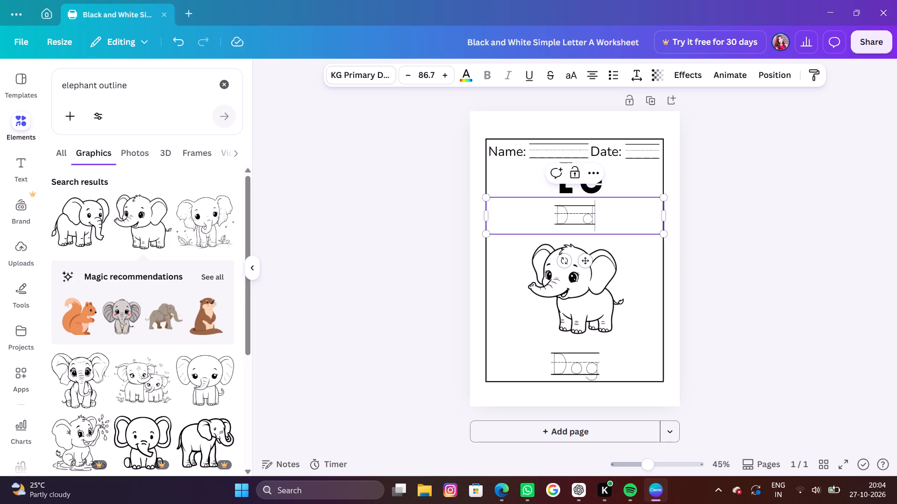
pyautogui.press('BackSpace')
pyautogui.press('BackSpace')
pyautogui.press('BackSpace')
pyautogui.write('E e')
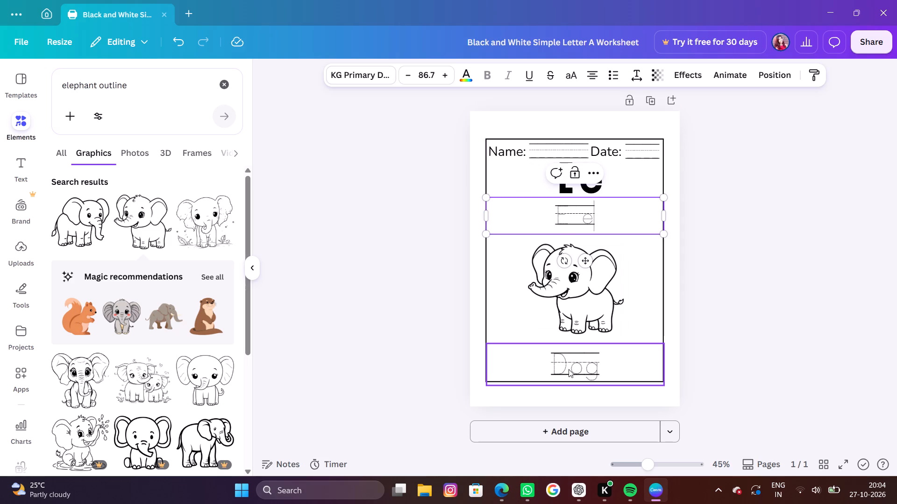
# Replace the tracing word "Dog" below the elephant drawing with "Elephant".
pyautogui.rightClick(605, 361)
pyautogui.doubleClick(599, 361)
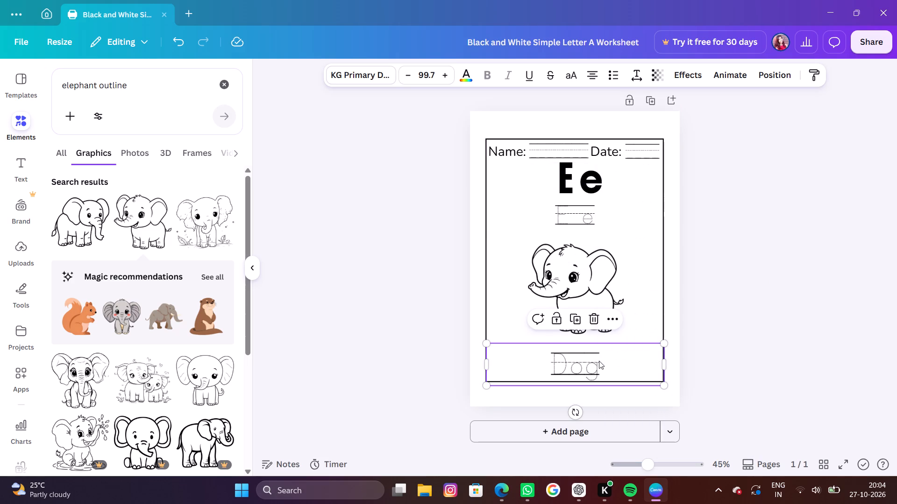
pyautogui.press('BackSpace')
pyautogui.press('BackSpace')
pyautogui.press('BackSpace')
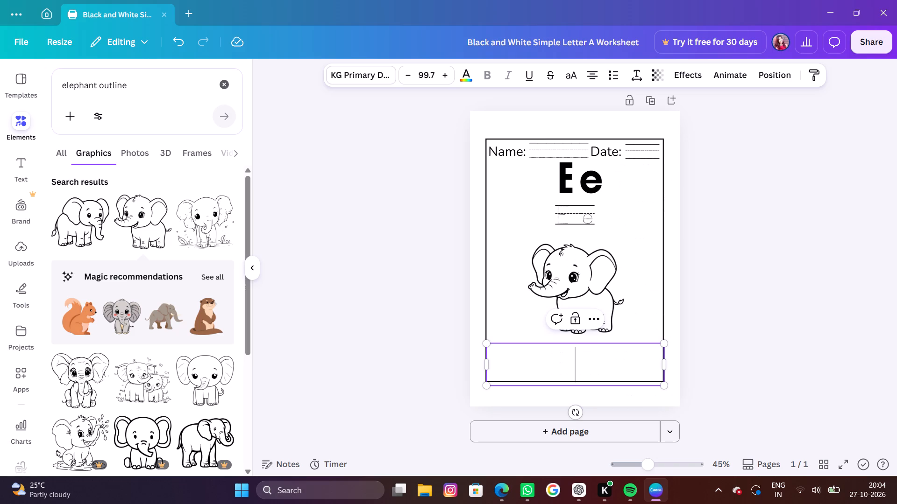
pyautogui.hotkey('shift', 'e')
pyautogui.write('lephant')
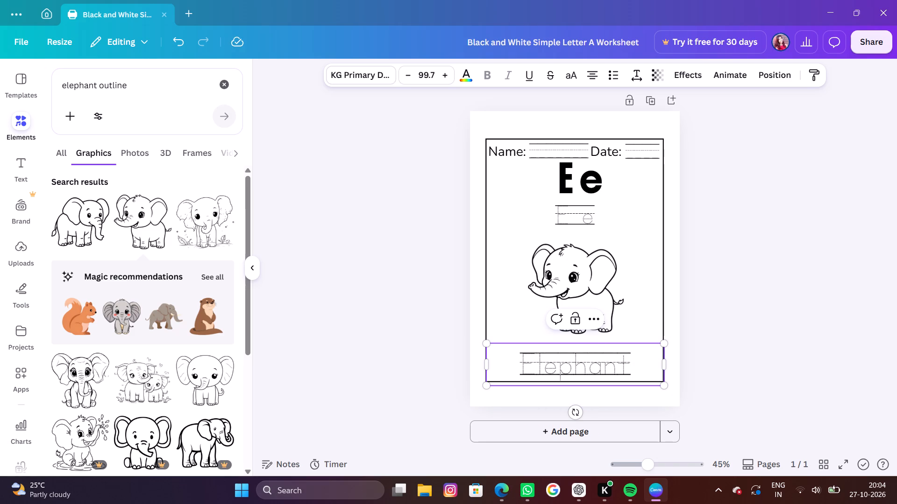
pyautogui.click(698, 320)
# Download the letter E worksheet as a PDF into Downloads, adding "E" to the end of the suggested file name.
pyautogui.click(861, 32)
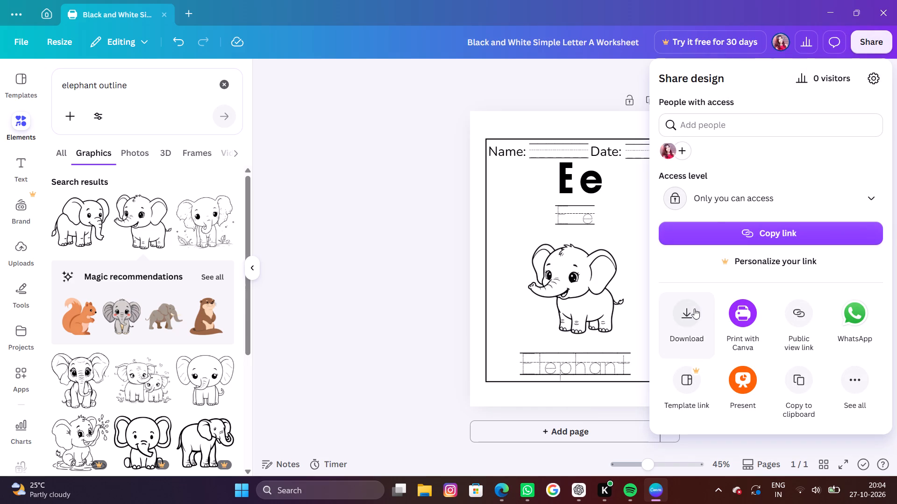
pyautogui.click(694, 309)
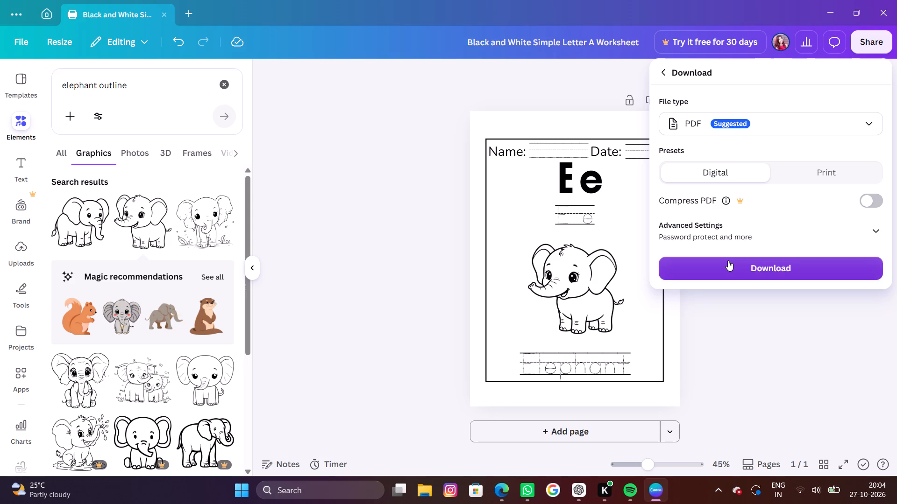
pyautogui.click(728, 260)
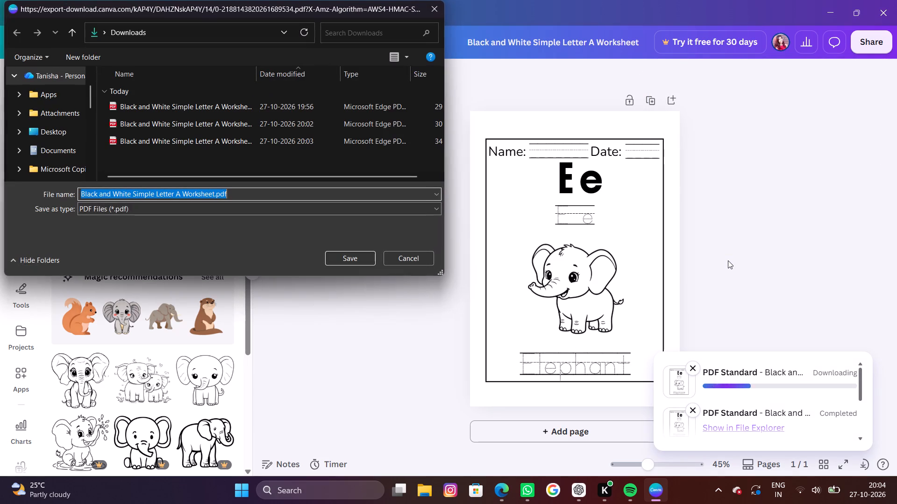
pyautogui.click(374, 187)
pyautogui.click(369, 196)
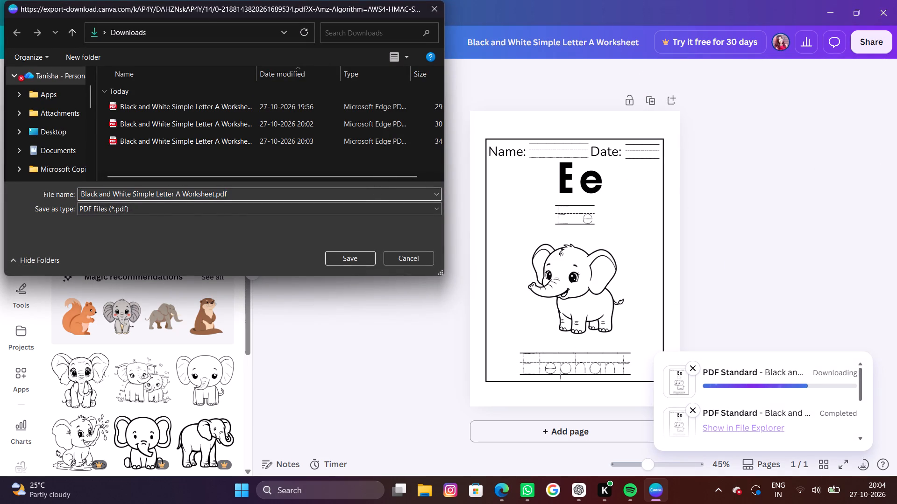
pyautogui.press('space')
pyautogui.write('e')
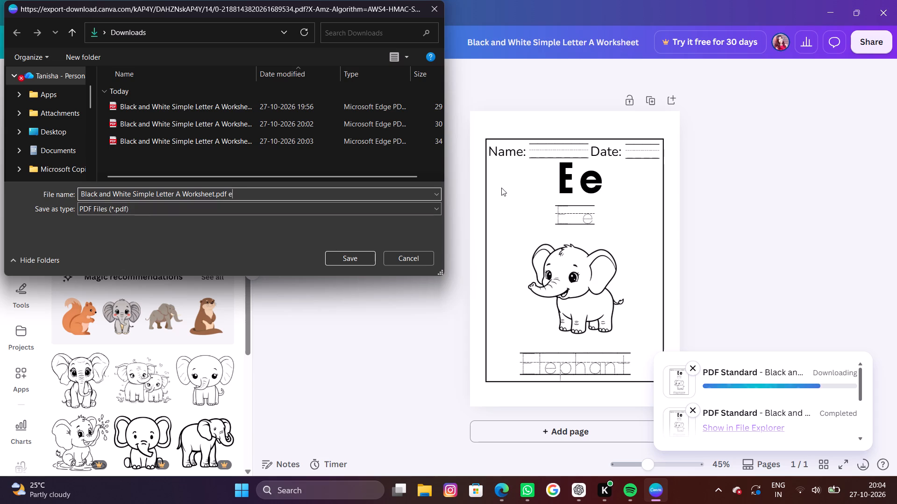
pyautogui.press('BackSpace')
pyautogui.press('BackSpace')
pyautogui.press('space')
pyautogui.write('E')
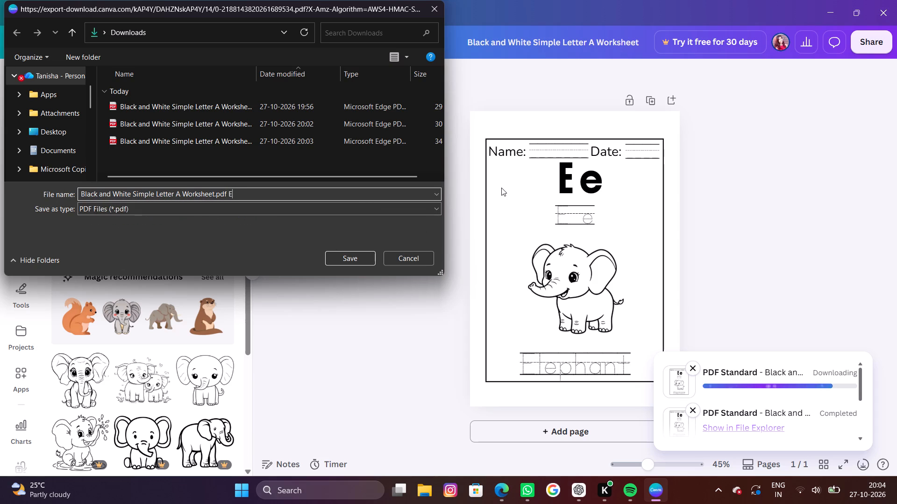
pyautogui.click(351, 260)
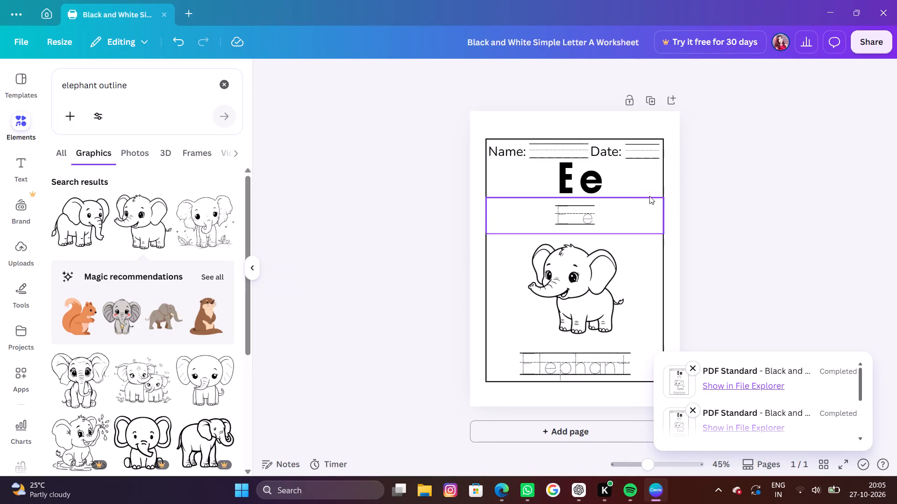
# Search the graphics for "fish outline".
pyautogui.click(95, 84)
pyautogui.click(95, 84)
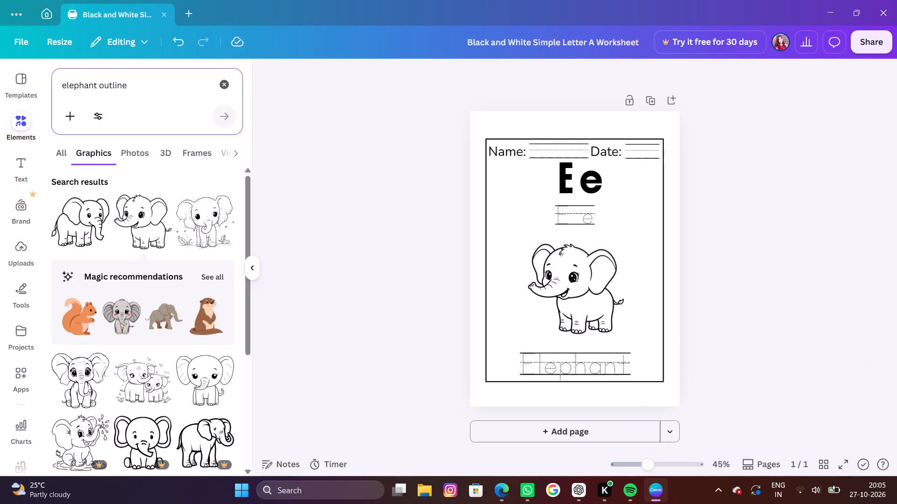
pyautogui.press('Right')
pyautogui.press('BackSpace')
pyautogui.press('BackSpace')
pyautogui.press('BackSpace')
pyautogui.press('BackSpace')
pyautogui.press('BackSpace')
pyautogui.press('BackSpace')
pyautogui.press('BackSpace')
pyautogui.press('BackSpace')
pyautogui.press('BackSpace')
pyautogui.press('BackSpace')
pyautogui.press('BackSpace')
pyautogui.press('BackSpace')
pyautogui.press('BackSpace')
pyautogui.press('BackSpace')
pyautogui.press('BackSpace')
pyautogui.press('BackSpace')
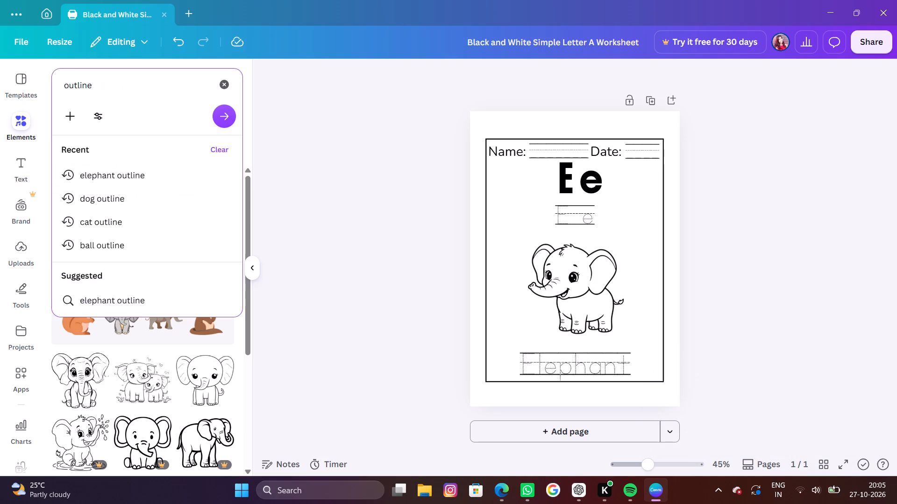
pyautogui.write('fish')
pyautogui.press('Return')
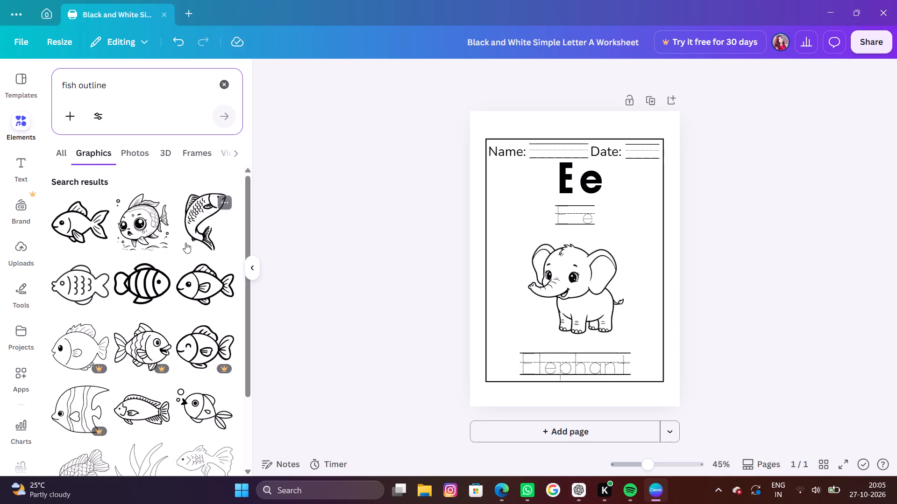
# Replace the elephant drawing with the bold-outlined fish graphic, centred below the dotted tracing letters.
pyautogui.click(212, 286)
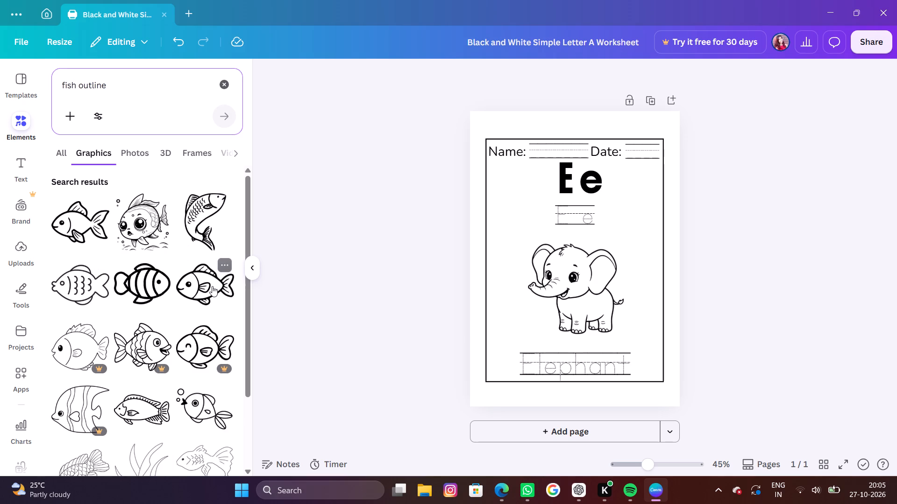
pyautogui.click(572, 302)
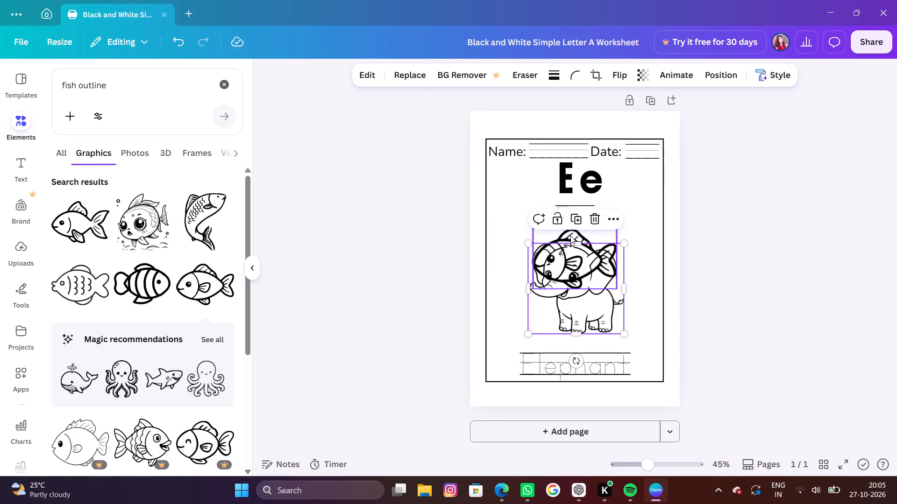
pyautogui.click(595, 216)
pyautogui.moveTo(577, 243); pyautogui.dragTo(579, 254)
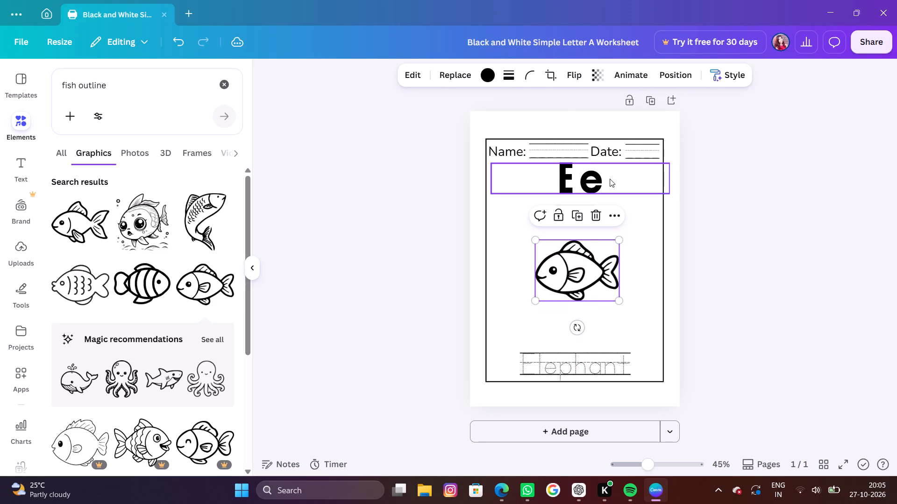
# Replace the large heading letters "E e" with "F f".
pyautogui.tripleClick(610, 179)
pyautogui.press('BackSpace')
pyautogui.press('BackSpace')
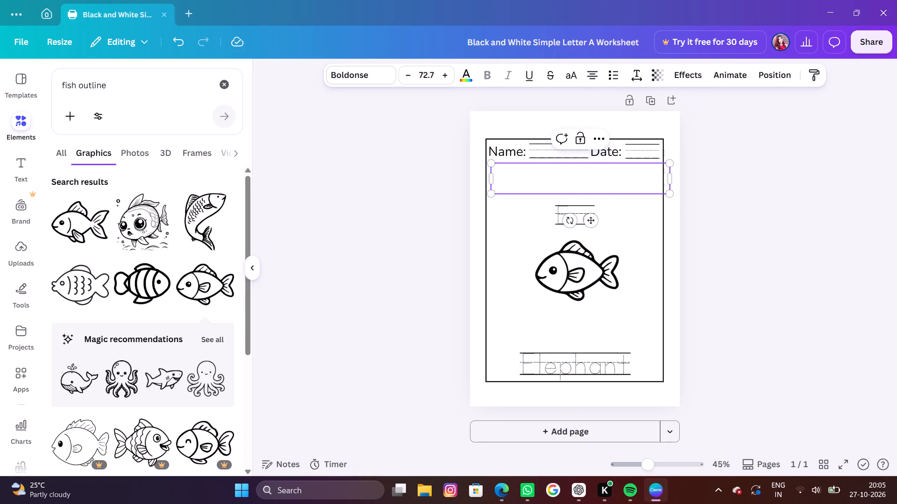
pyautogui.hotkey('shift', 'f')
pyautogui.press('space')
pyautogui.write('e')
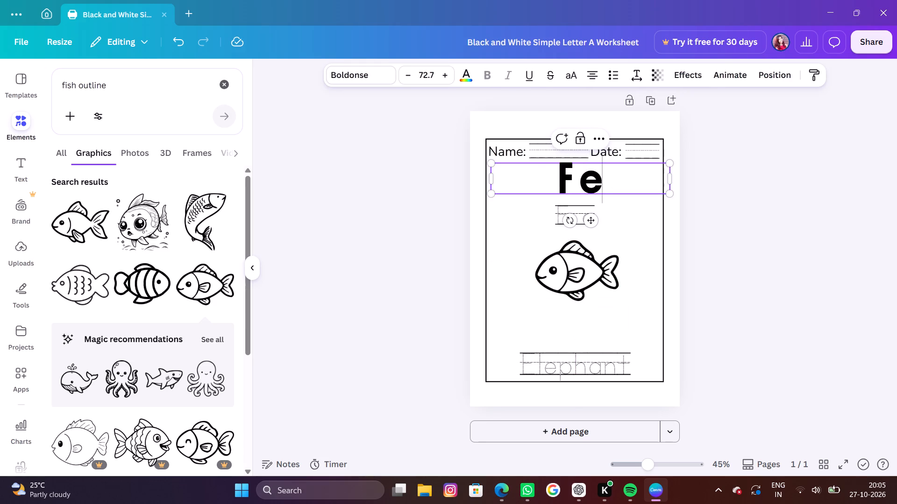
pyautogui.press('BackSpace')
pyautogui.press('f')
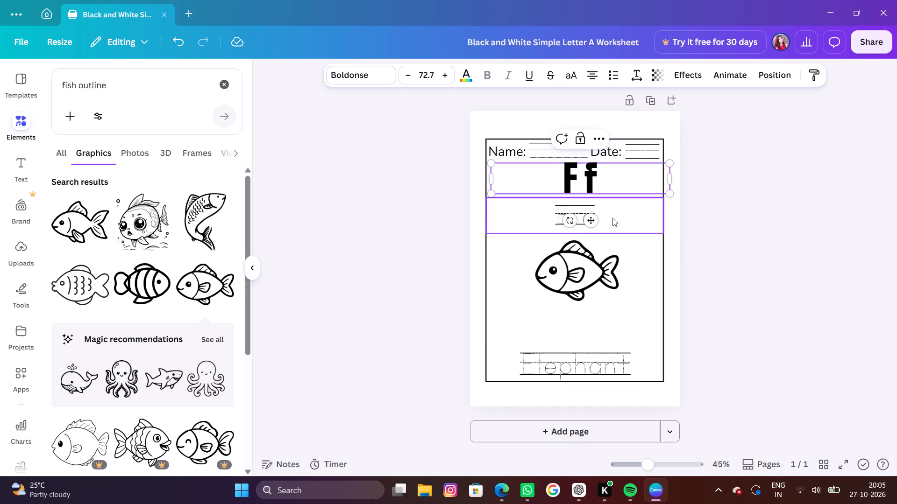
# Nudge the dotted tracing letters slightly up towards the heading and clear their "E e" text.
pyautogui.moveTo(626, 218); pyautogui.dragTo(627, 213)
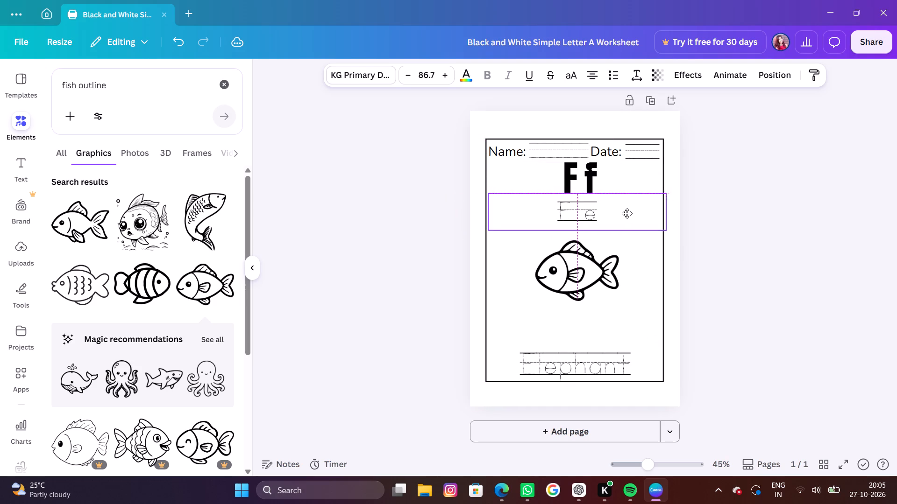
pyautogui.moveTo(627, 213); pyautogui.dragTo(626, 212)
pyautogui.click(626, 212)
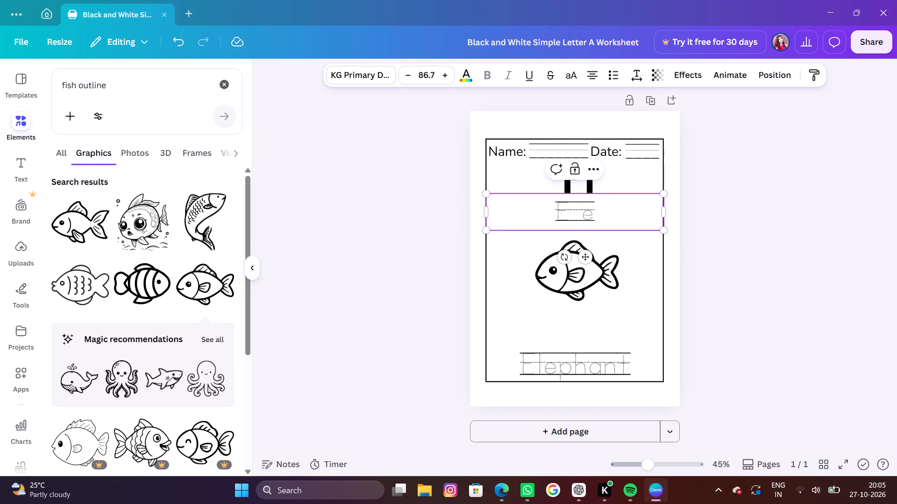
pyautogui.press('BackSpace')
pyautogui.press('BackSpace')
pyautogui.press('BackSpace')
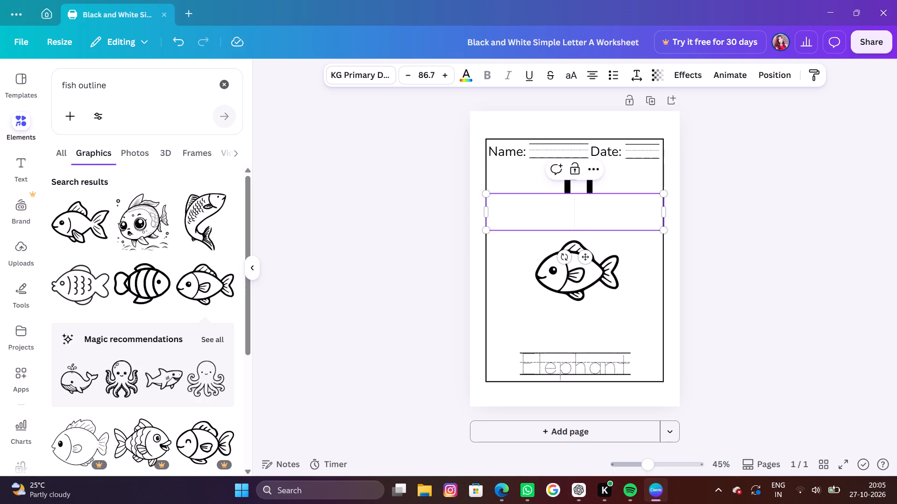
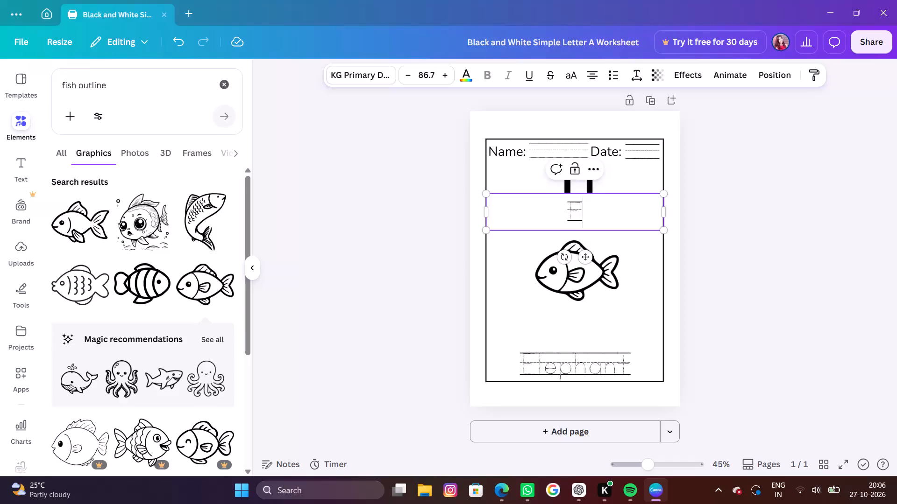
# Complete the dotted tracing letters beneath the heading so they read "F f".
pyautogui.press('space')
pyautogui.press('f')
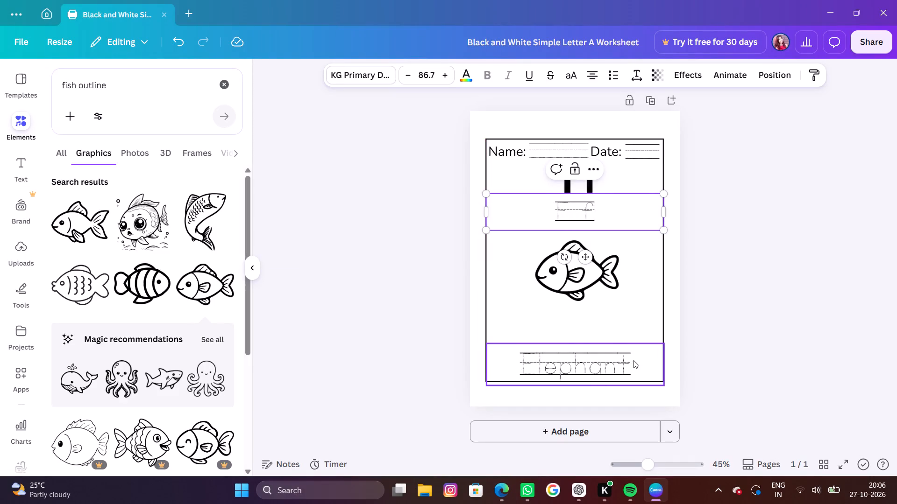
# Enlarge the fish graphic and centre it between the dotted tracing letters and the tracing word.
pyautogui.click(598, 292)
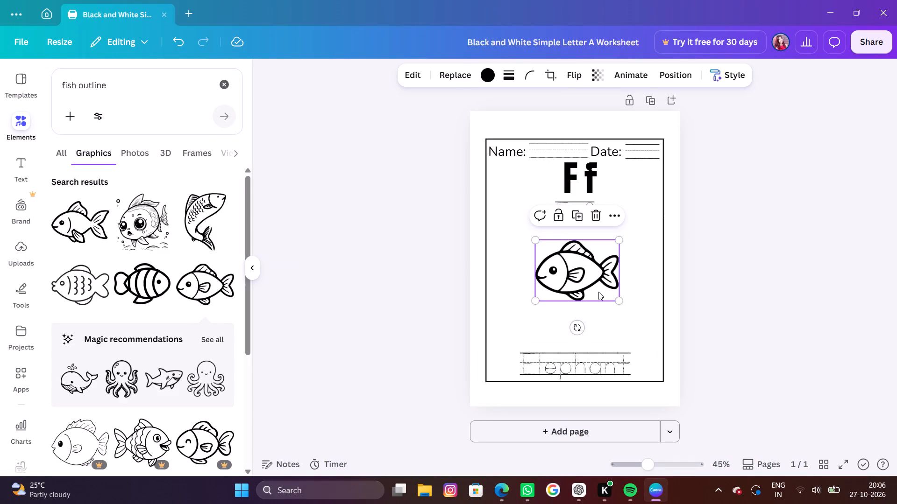
pyautogui.moveTo(619, 299); pyautogui.dragTo(632, 318)
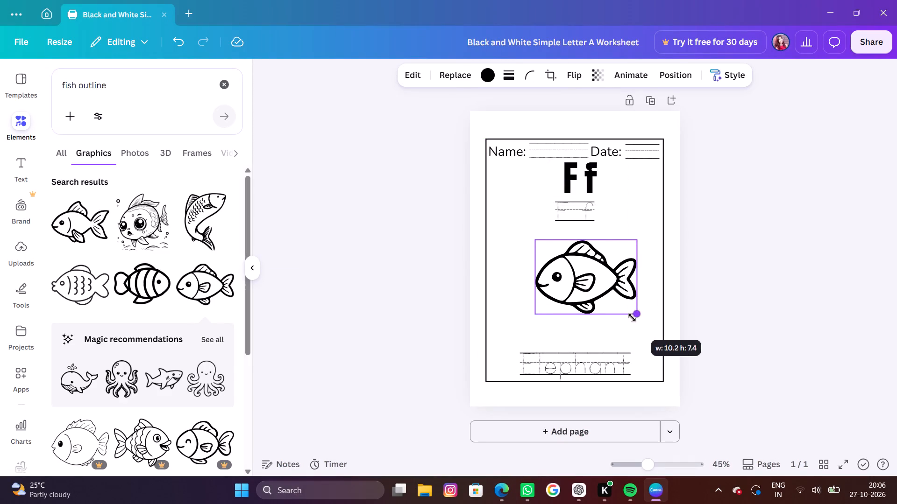
pyautogui.moveTo(536, 315); pyautogui.dragTo(530, 324)
pyautogui.moveTo(588, 287); pyautogui.dragTo(583, 288)
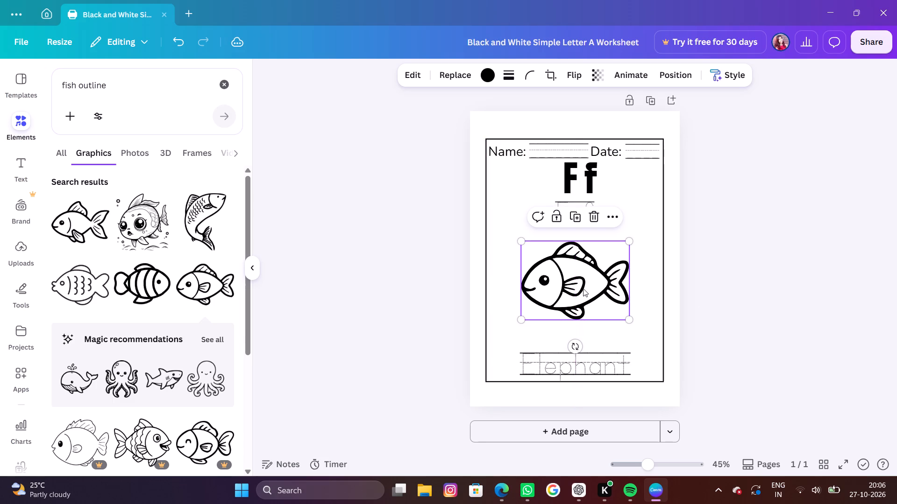
# Replace the dotted tracing word "Elephant" at the bottom of the worksheet with "Fish".
pyautogui.click(625, 368)
pyautogui.doubleClick(625, 368)
pyautogui.press('BackSpace')
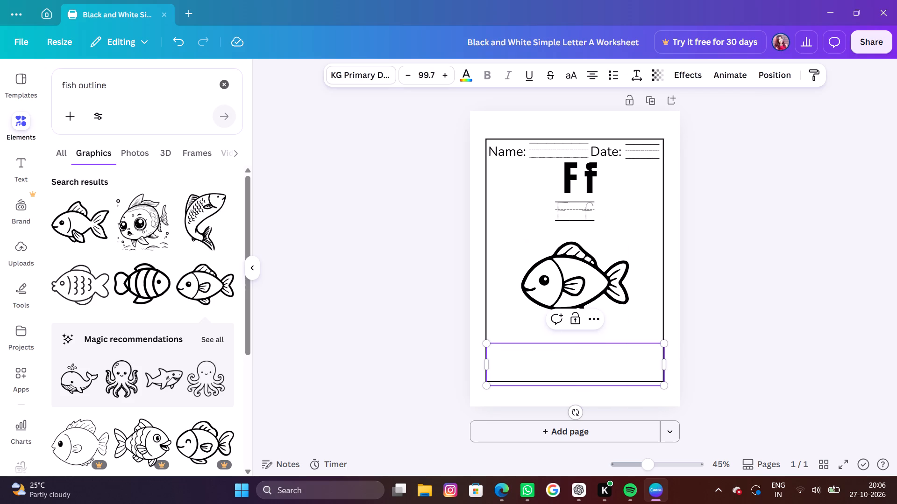
pyautogui.write('Fish')
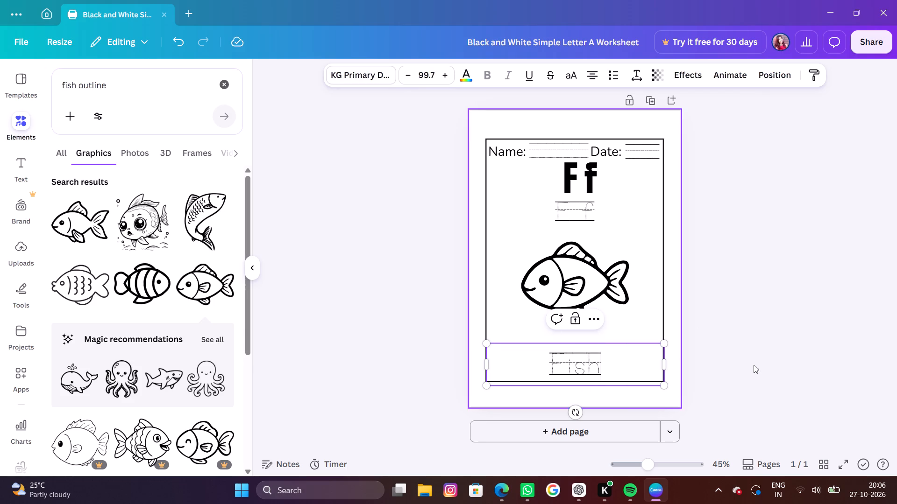
pyautogui.click(750, 226)
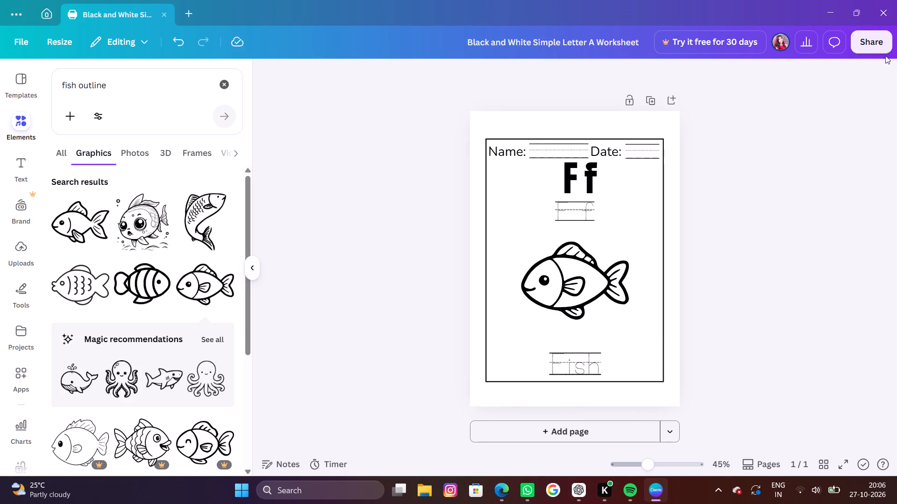
# Download the worksheet as a digital PDF, saving it in Downloads as "Black and White Simple Letter A Worksheet.pdf F".
pyautogui.click(869, 40)
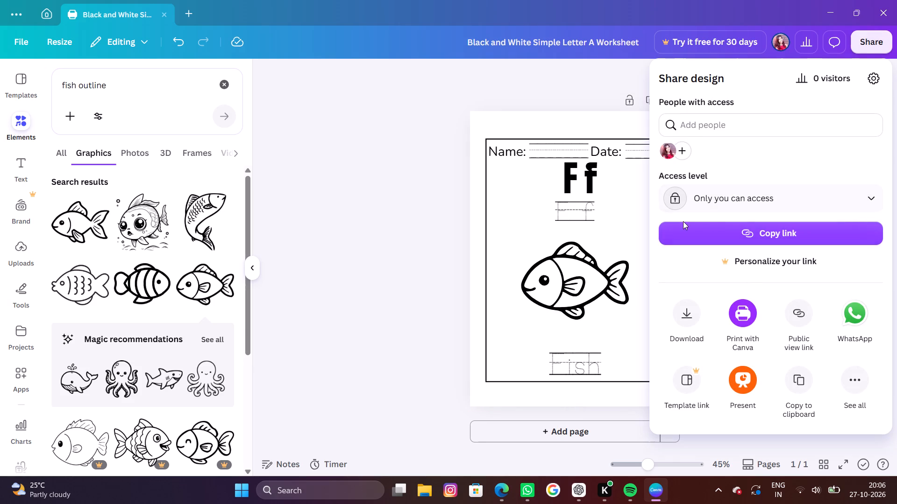
pyautogui.click(698, 320)
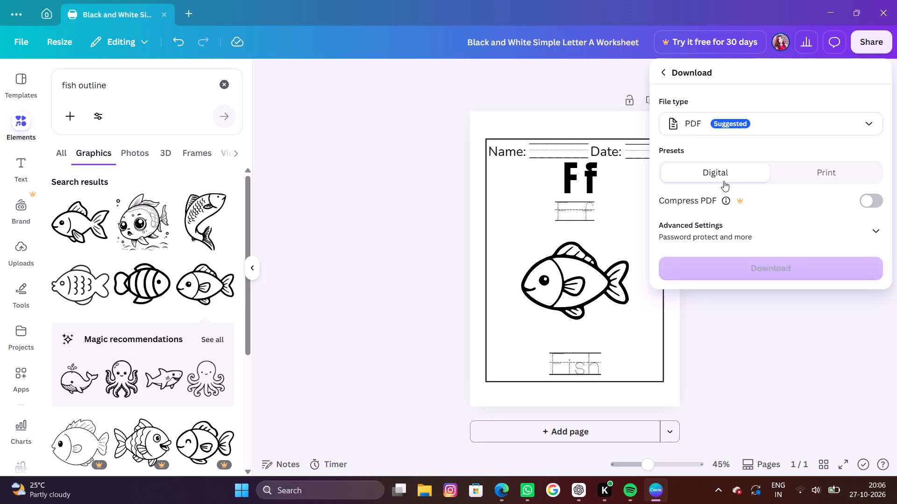
pyautogui.click(696, 266)
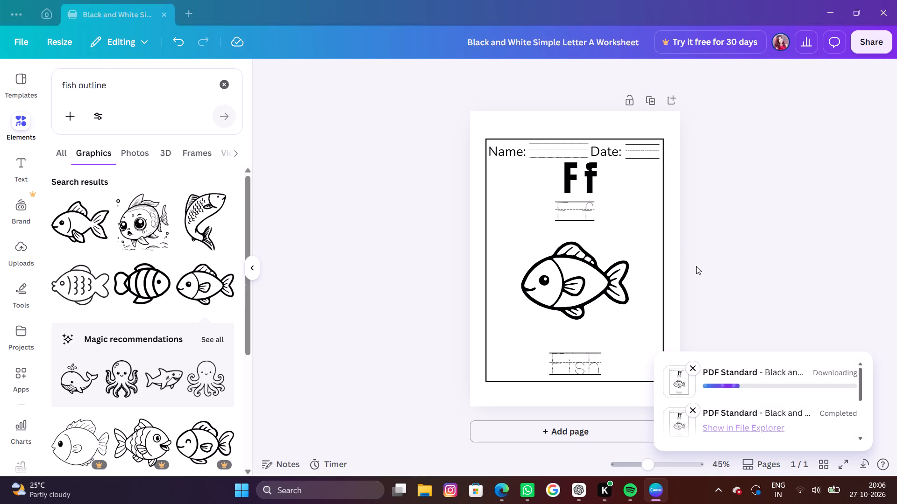
pyautogui.click(342, 195)
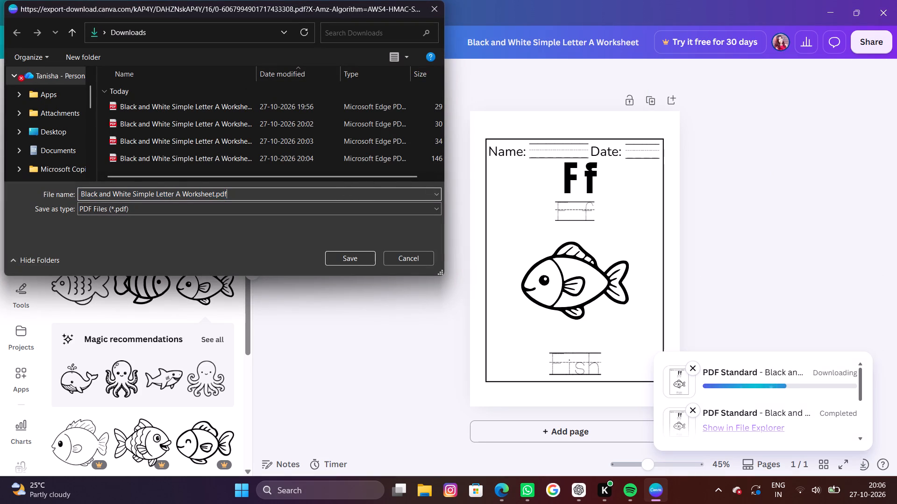
pyautogui.press('space')
pyautogui.write('f')
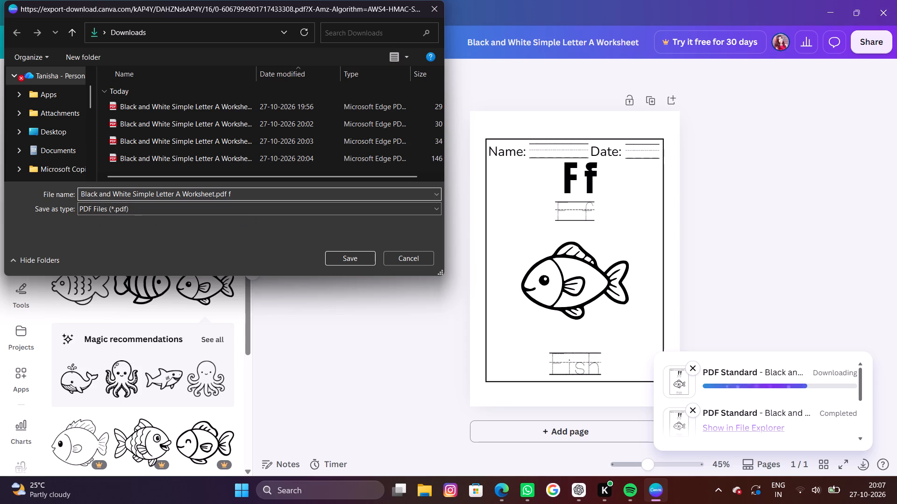
pyautogui.press('BackSpace')
pyautogui.hotkey('shift', 'f')
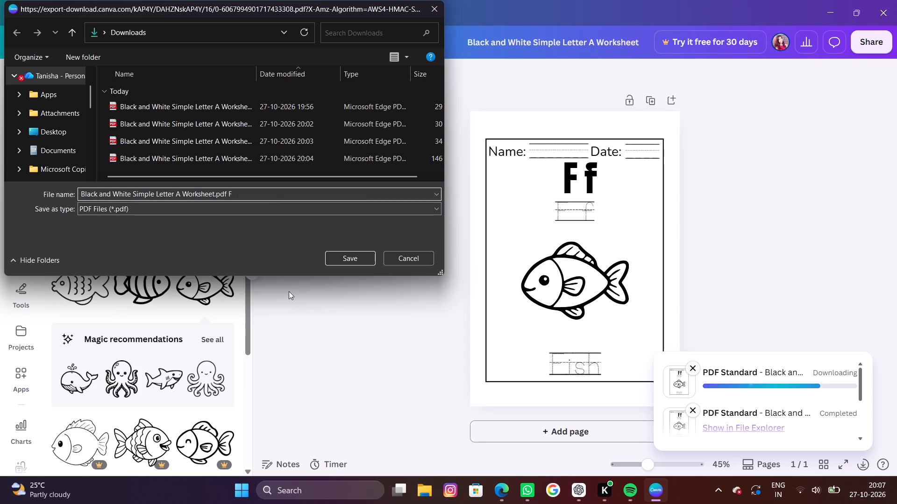
pyautogui.click(353, 256)
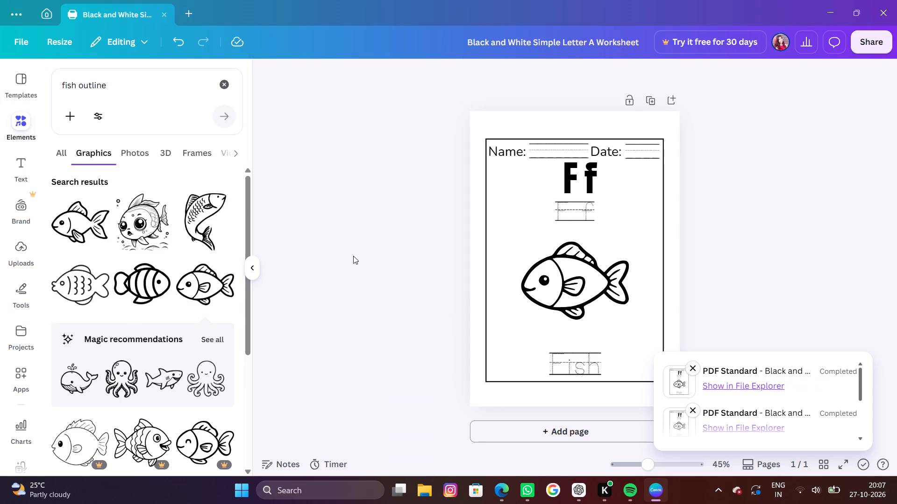
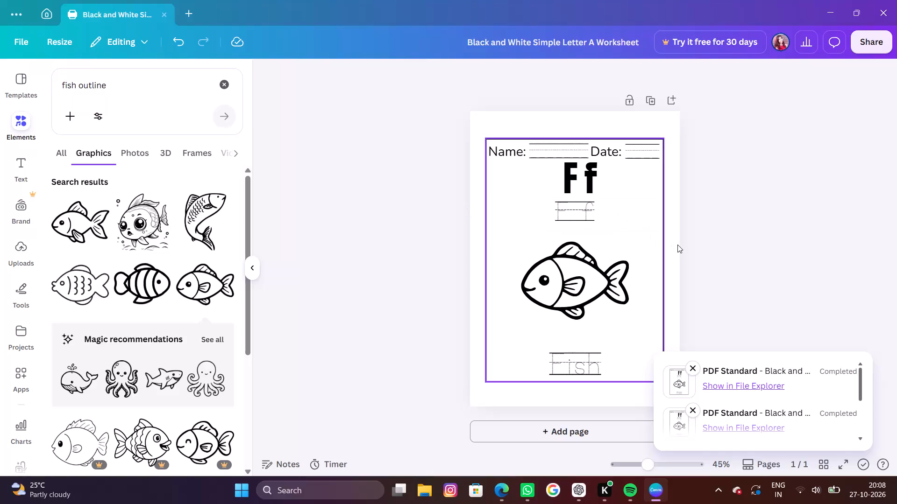
# Shift the worksheet's rectangular border frame up and to the left on the page.
pyautogui.click(721, 245)
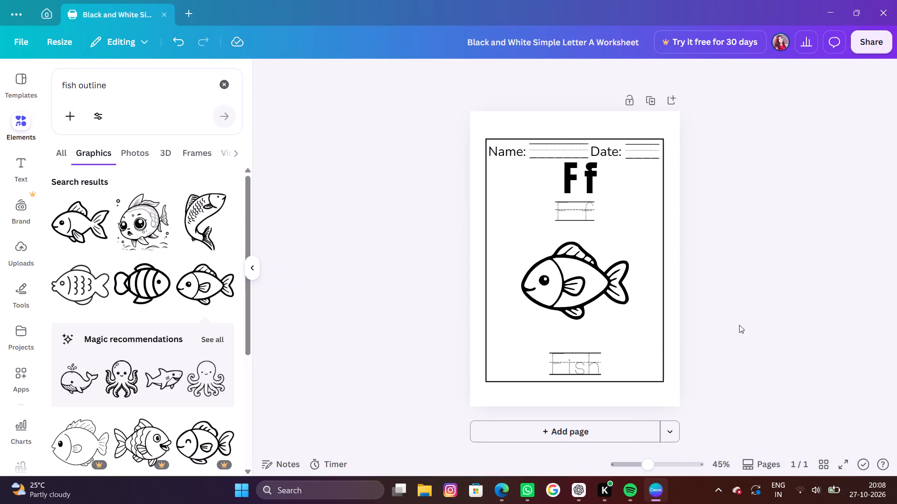
pyautogui.click(632, 303)
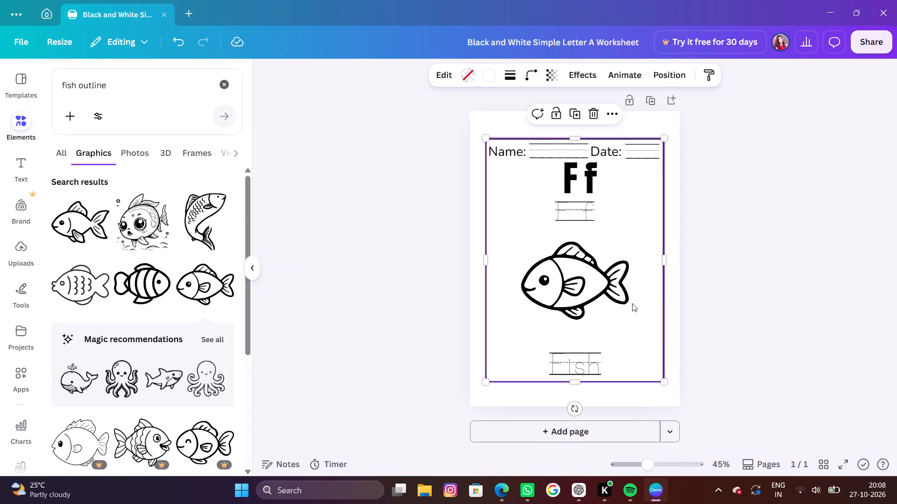
pyautogui.click(632, 303)
pyautogui.doubleClick(632, 303)
pyautogui.moveTo(632, 303); pyautogui.dragTo(609, 283)
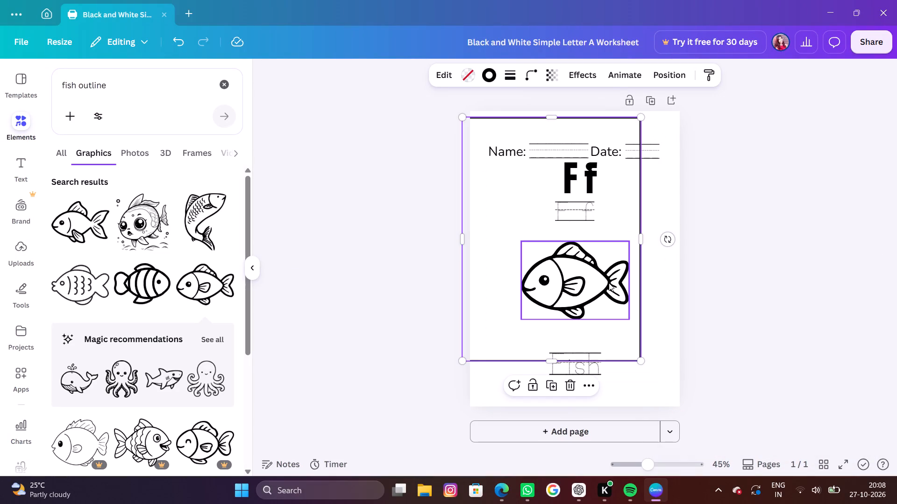
# Replace "fish" in the element search and search the graphics for "Grapes outline".
pyautogui.click(77, 84)
pyautogui.press('BackSpace')
pyautogui.press('BackSpace')
pyautogui.press('BackSpace')
pyautogui.press('BackSpace')
pyautogui.press('BackSpace')
pyautogui.press('BackSpace')
pyautogui.press('BackSpace')
pyautogui.press('BackSpace')
pyautogui.press('BackSpace')
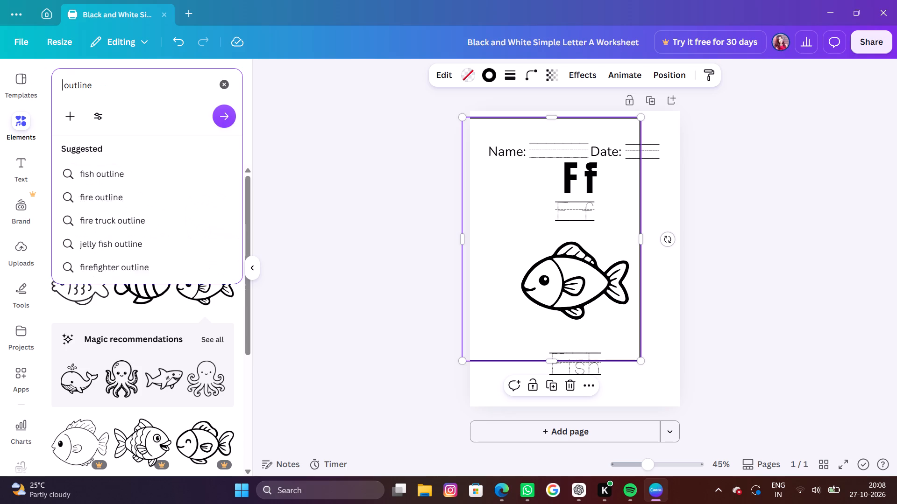
pyautogui.write('Grape')
pyautogui.press('s')
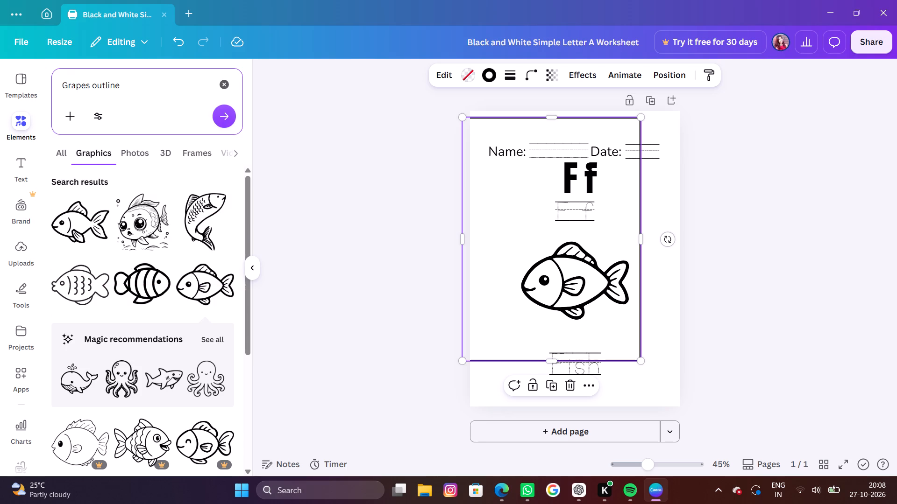
pyautogui.press('Return')
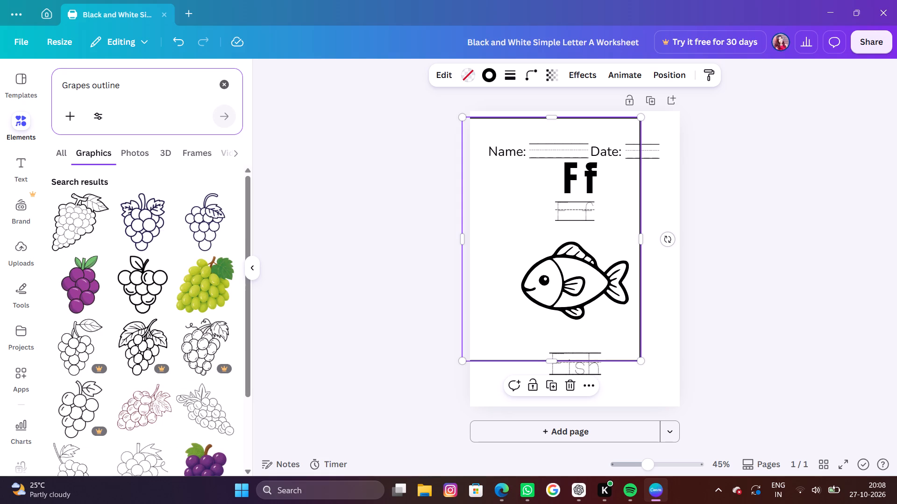
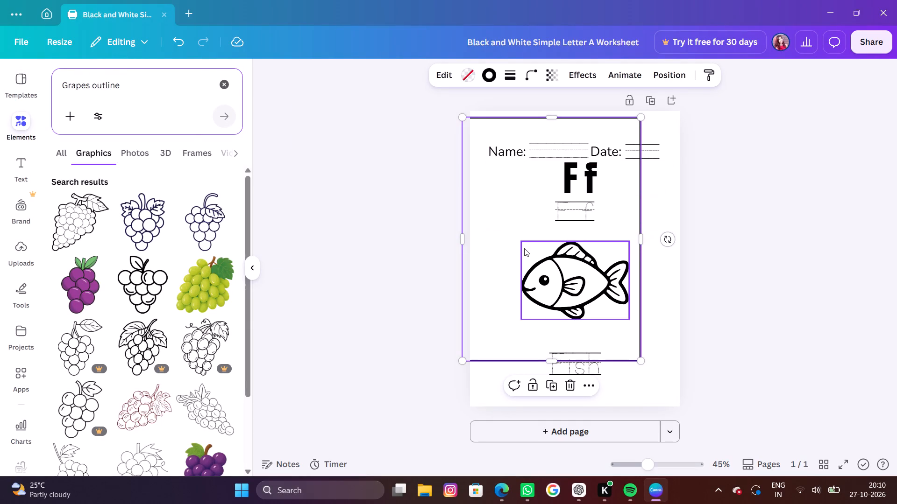
# Move the rectangular border frame back so it is horizontally centred on the page with its top edge just above the Name and Date line.
pyautogui.moveTo(509, 253); pyautogui.dragTo(540, 252)
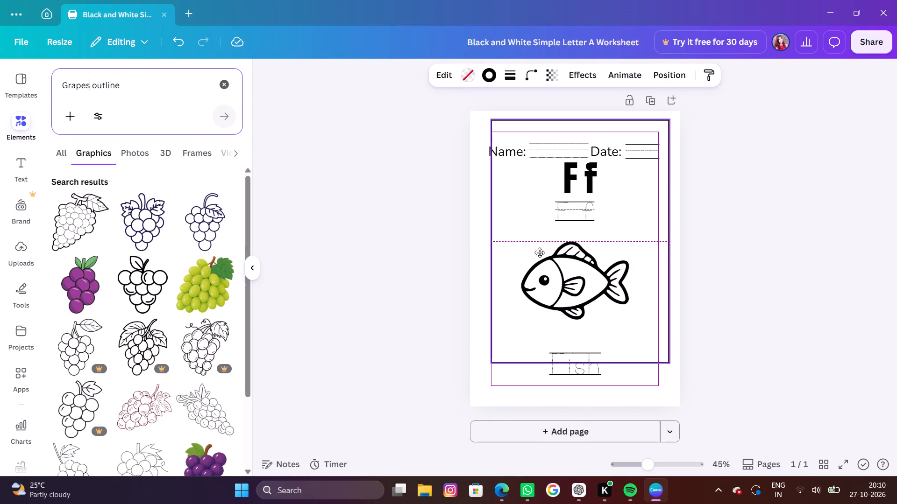
pyautogui.moveTo(540, 252); pyautogui.dragTo(533, 260)
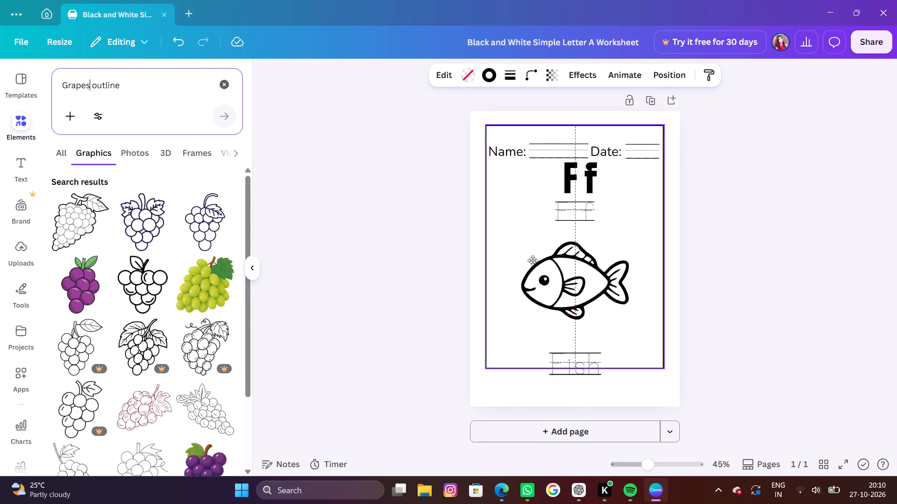
pyautogui.moveTo(533, 260); pyautogui.dragTo(534, 270)
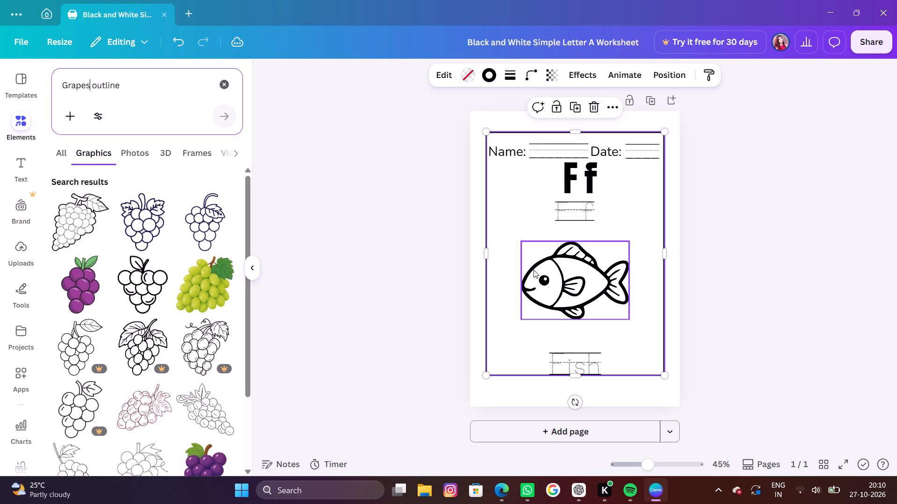
pyautogui.click(457, 276)
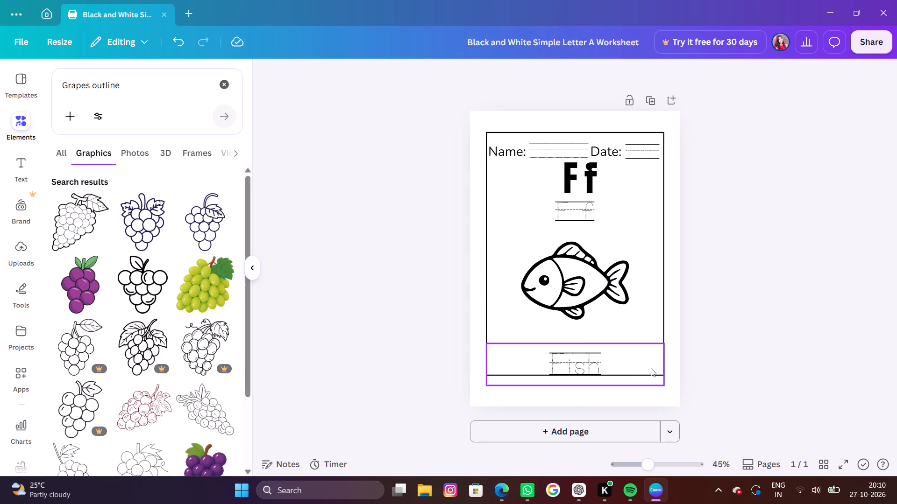
# Stretch the border frame's bottom edge down below the traced word "Fish", making the frame about 17.9 wide by 25.5 high.
pyautogui.click(640, 328)
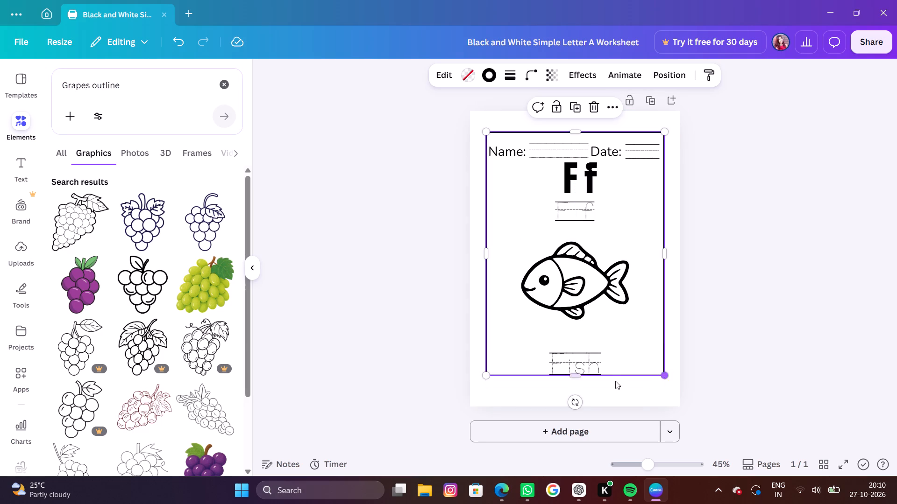
pyautogui.moveTo(580, 378); pyautogui.dragTo(581, 386)
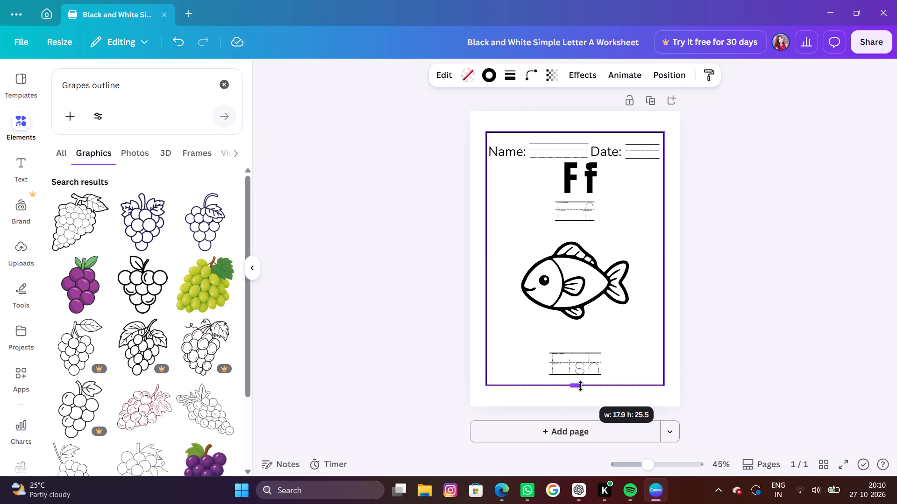
pyautogui.moveTo(581, 386); pyautogui.dragTo(582, 389)
pyautogui.click(422, 368)
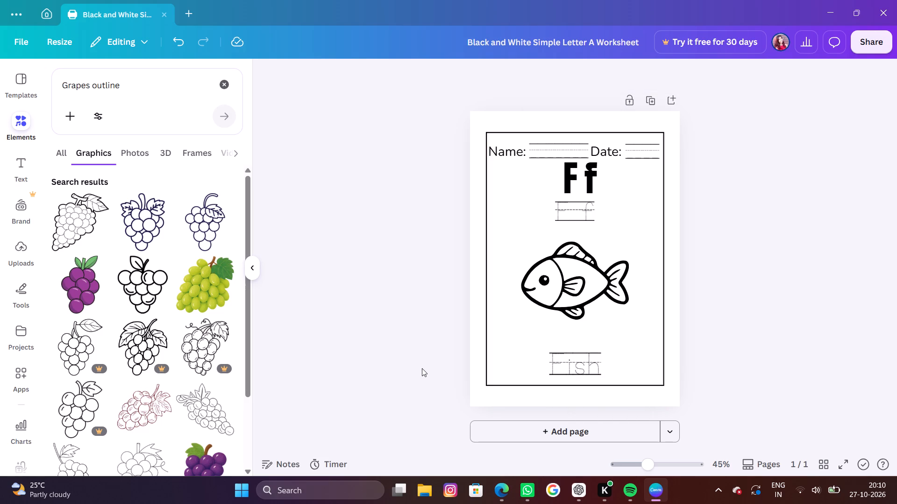